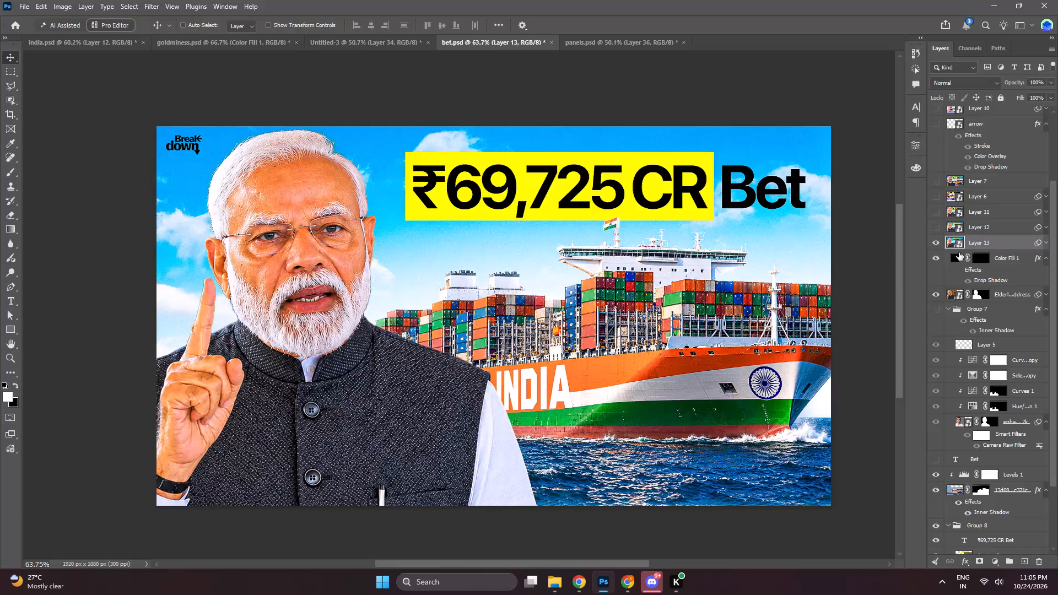
Export the thumbnail as a JPG named bet in the photoshopp folder, replacing the existing file.
{"action": "left_click", "coordinate": [26, 0]}
{"action": "left_click", "coordinate": [103, 199]}
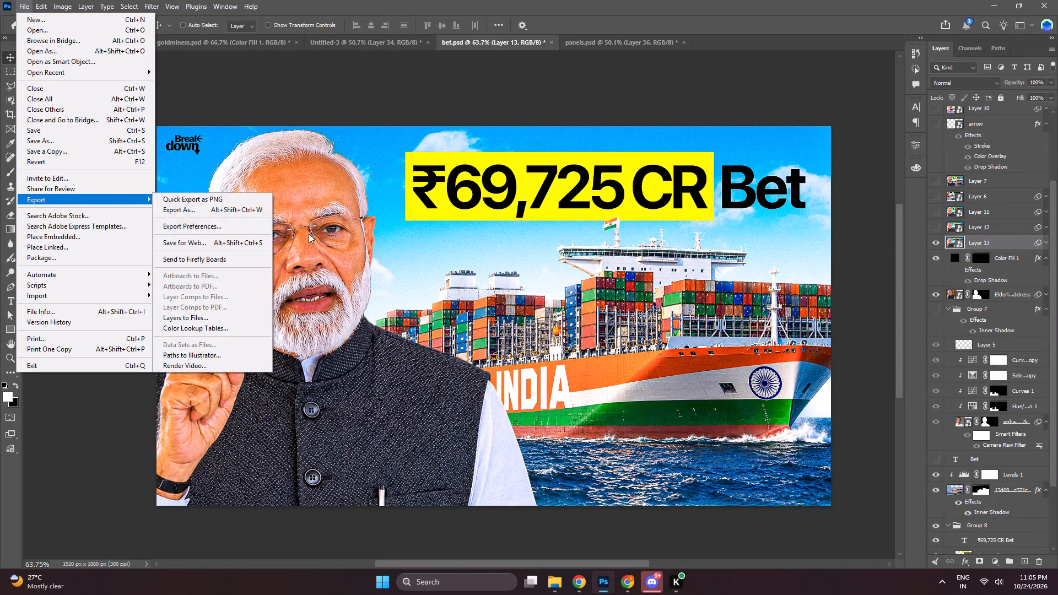
{"action": "left_click", "coordinate": [230, 212]}
{"action": "left_click", "coordinate": [832, 515]}
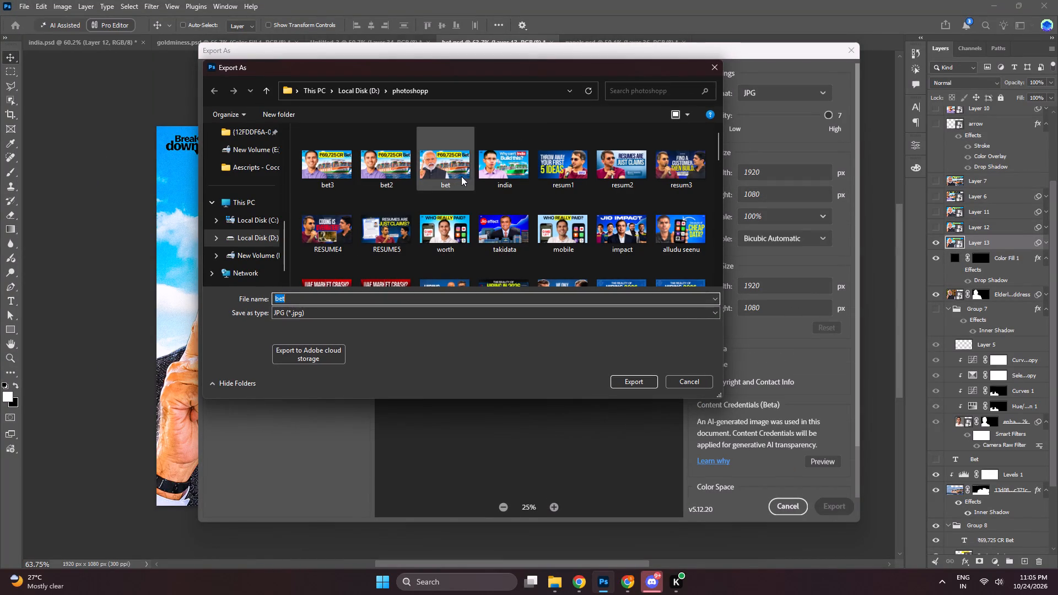
{"action": "left_click", "coordinate": [461, 176]}
{"action": "left_click", "coordinate": [636, 374]}
{"action": "left_click", "coordinate": [640, 378]}
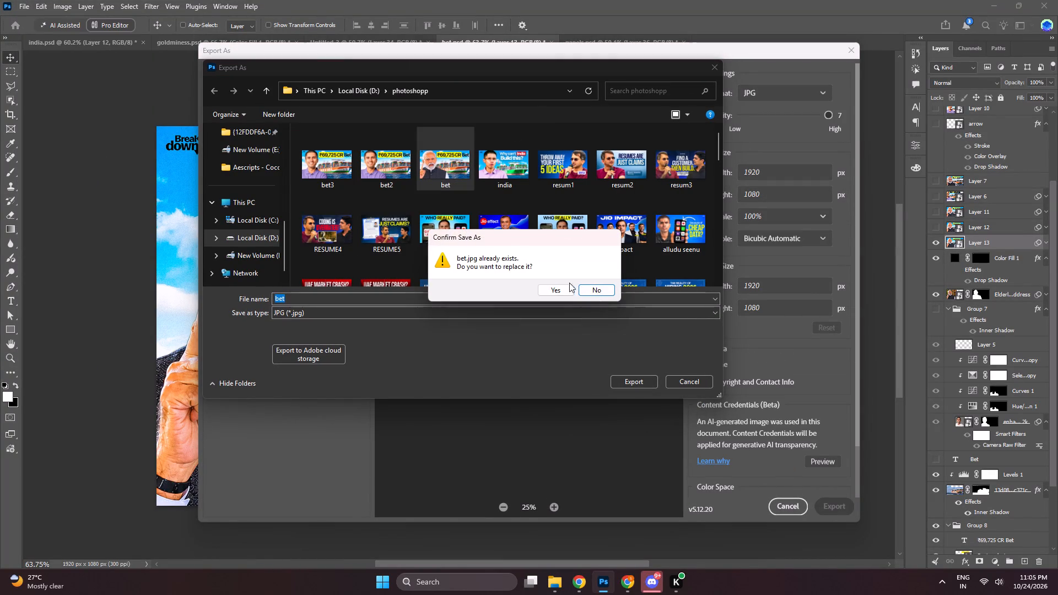
{"action": "left_click", "coordinate": [558, 297]}
{"action": "left_click", "coordinate": [558, 295]}
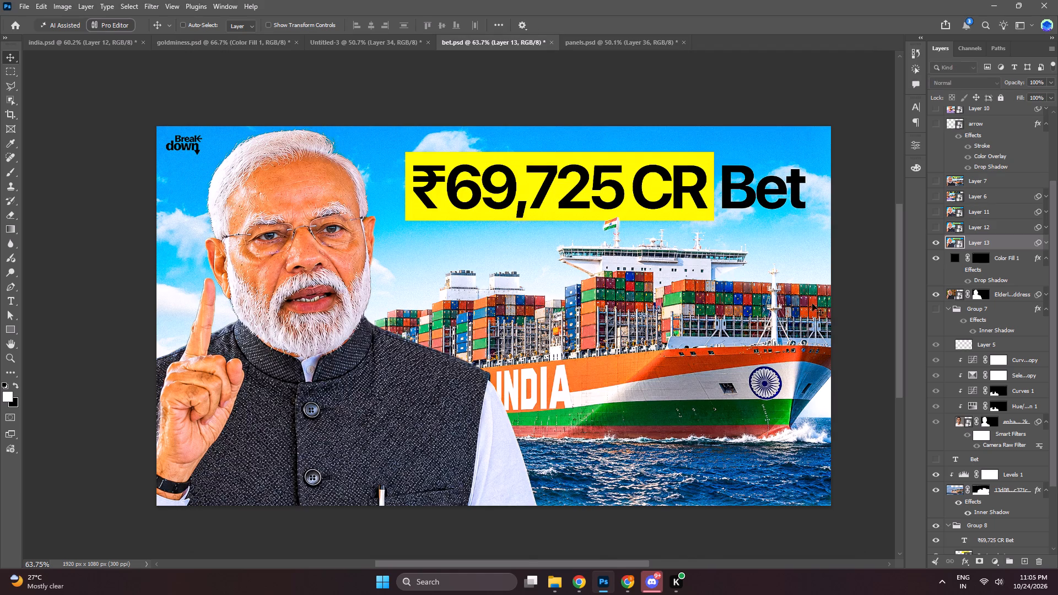
Hide Layer 13, the flattened sharpened copy, so the editable layers beneath it show.
{"action": "left_click", "coordinate": [932, 244]}
{"action": "left_click", "coordinate": [933, 244]}
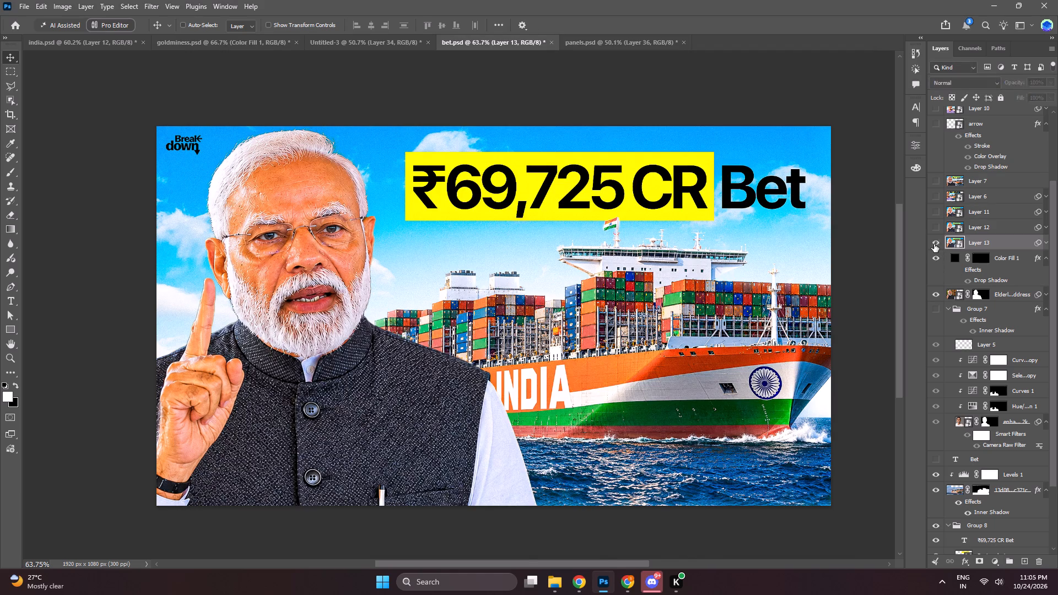
{"action": "left_click", "coordinate": [934, 244]}
{"action": "left_click", "coordinate": [932, 255]}
{"action": "left_click", "coordinate": [932, 255]}
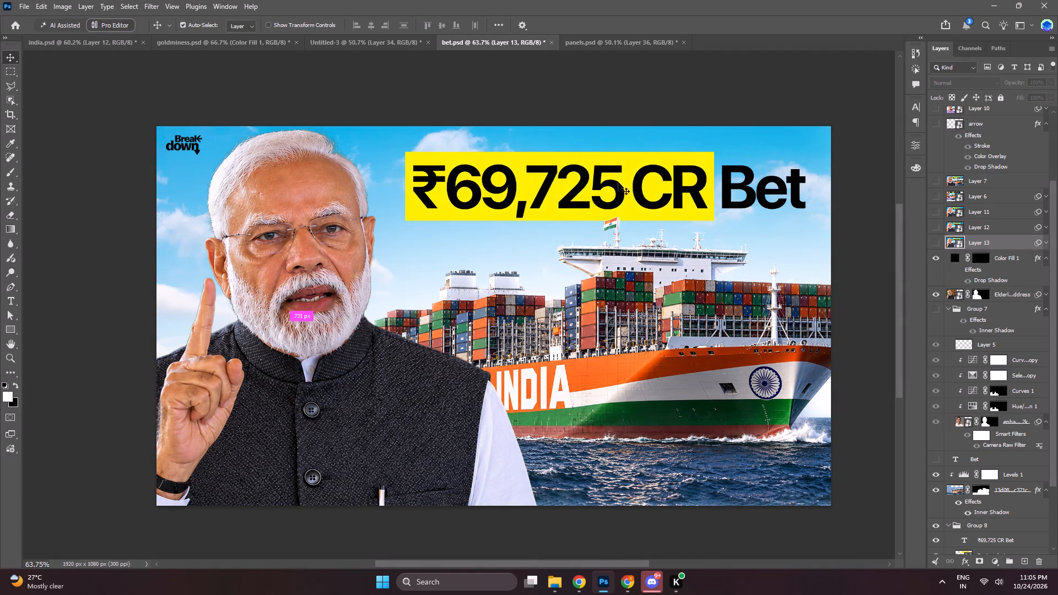
Replace the "₹69,725 CR Bet" headline text with "MADE IN INDIA".
{"action": "left_click", "coordinate": [617, 183], "text": "ctrl"}
{"action": "double_click", "coordinate": [967, 537]}
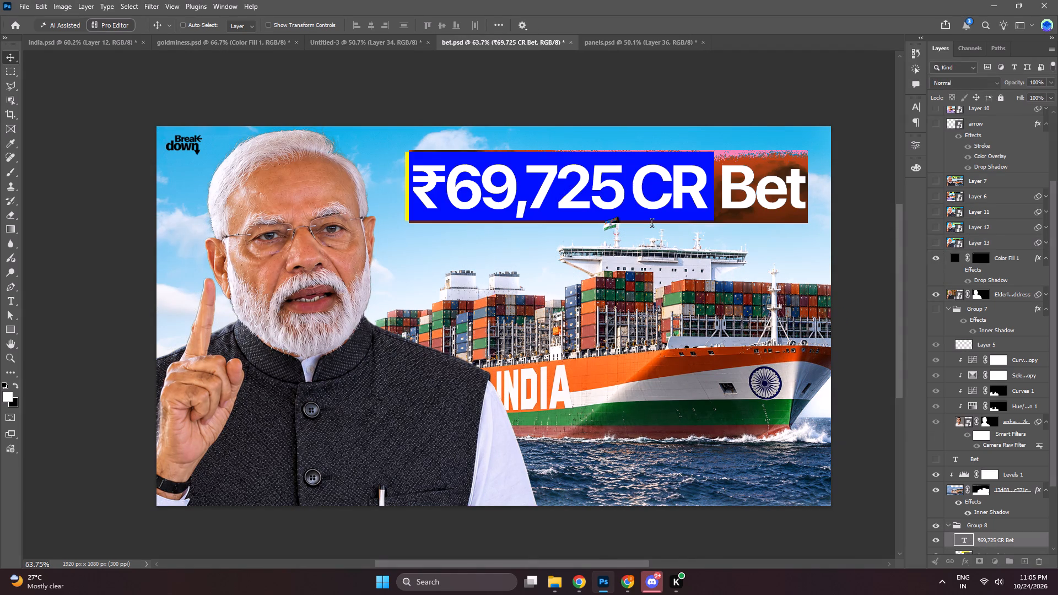
{"action": "type", "text": "ma"}
{"action": "key", "text": "BackSpace"}
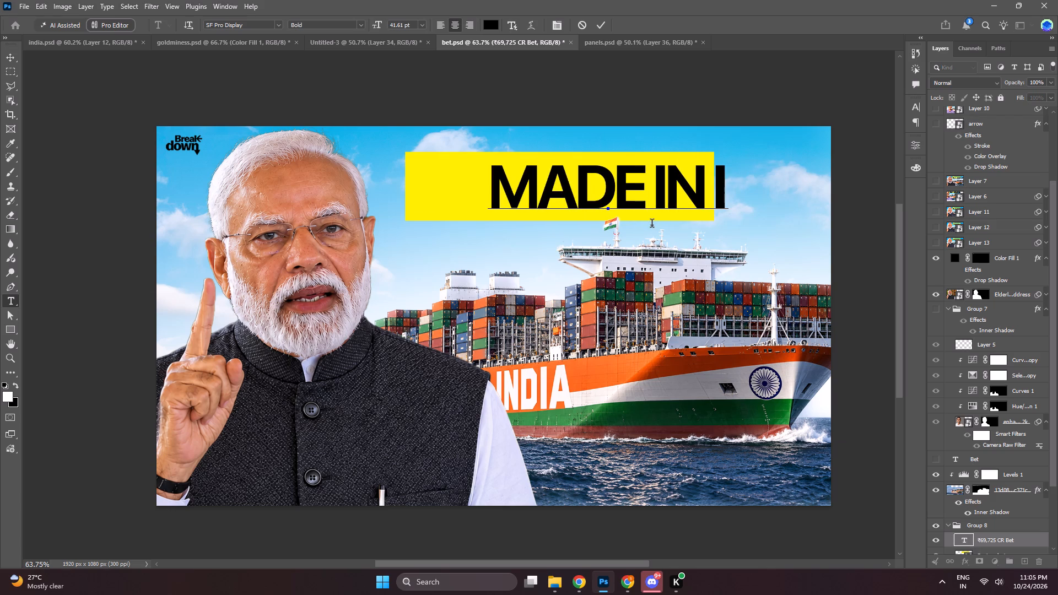
{"action": "type", "text": "NDIA"}
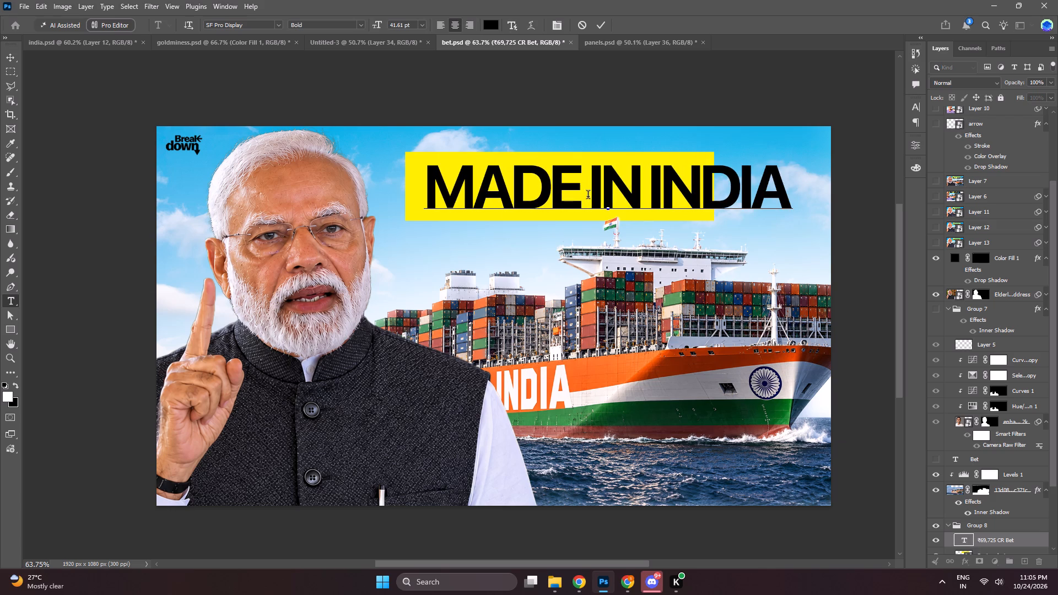
Retype the headline's letters in mixed case so it reads "Made in India".
{"action": "left_click_drag", "start_coordinate": [471, 189], "coordinate": [577, 194]}
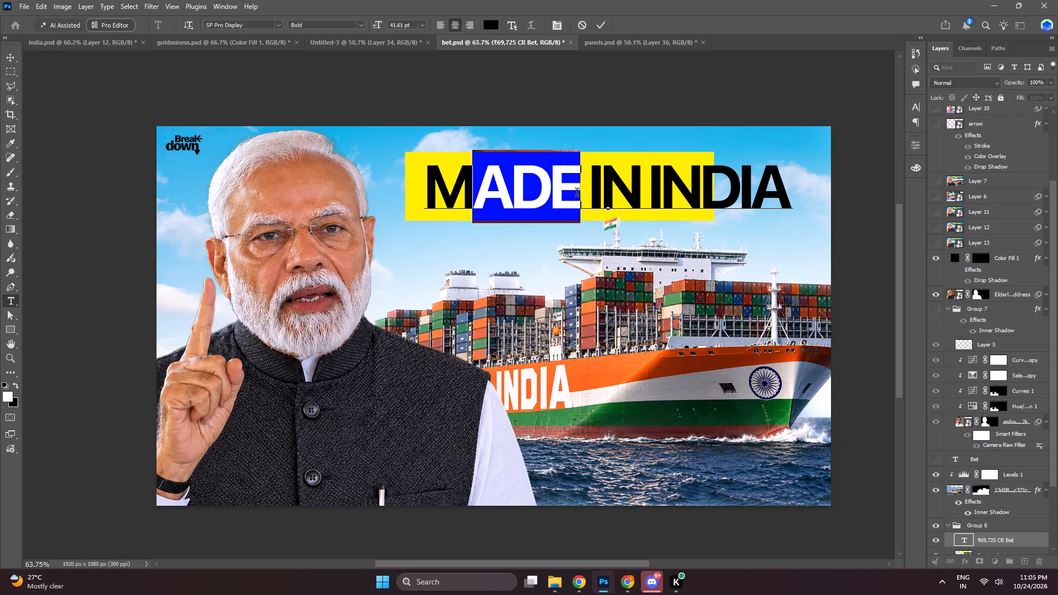
{"action": "left_click_drag", "start_coordinate": [577, 194], "coordinate": [580, 194]}
{"action": "type", "text": "ade"}
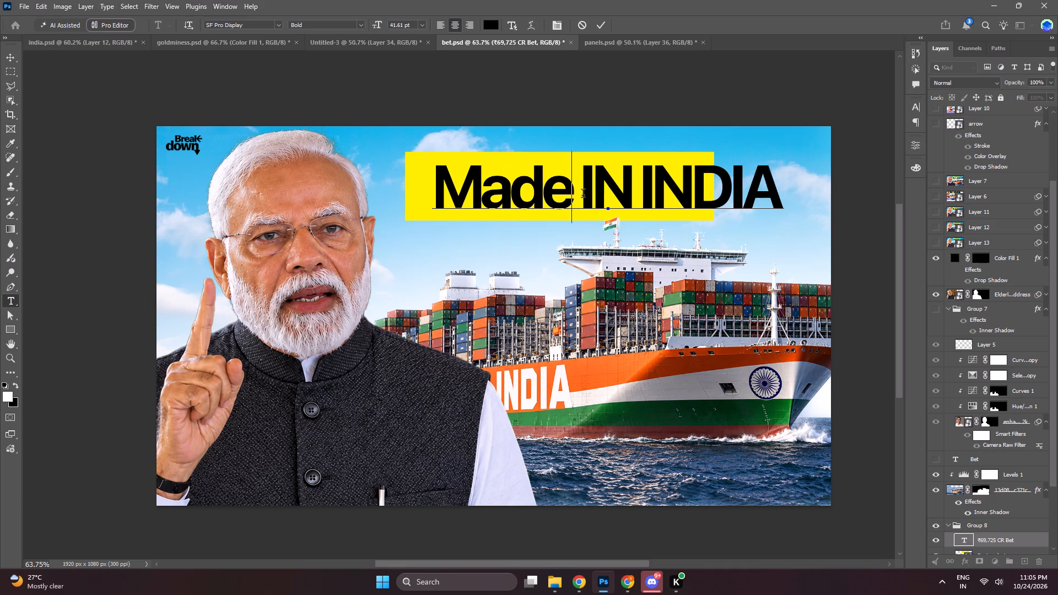
{"action": "left_click_drag", "start_coordinate": [583, 195], "coordinate": [630, 197]}
{"action": "type", "text": "in"}
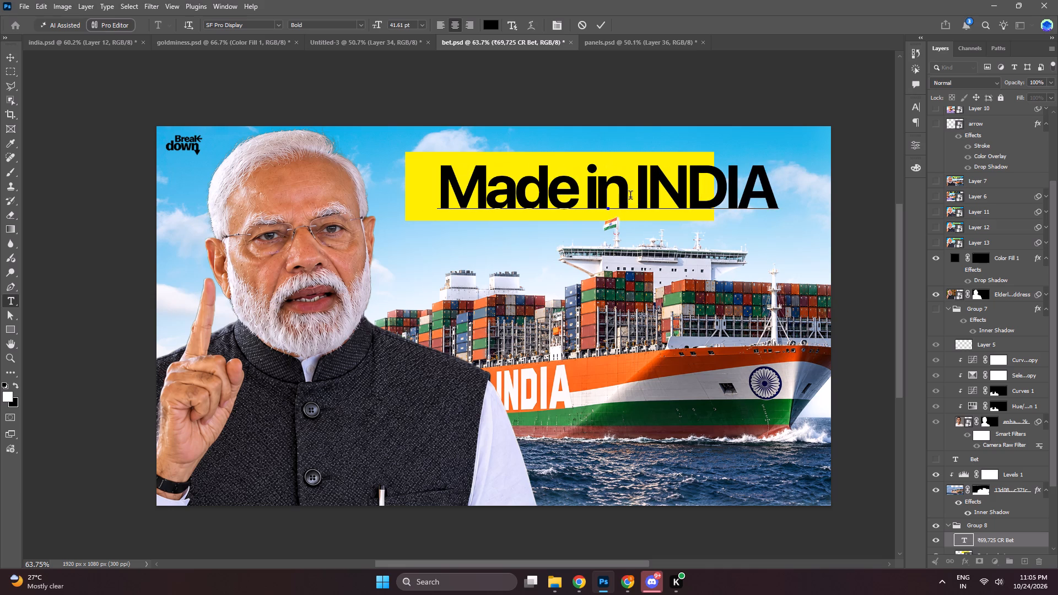
{"action": "left_click_drag", "start_coordinate": [652, 189], "coordinate": [899, 203]}
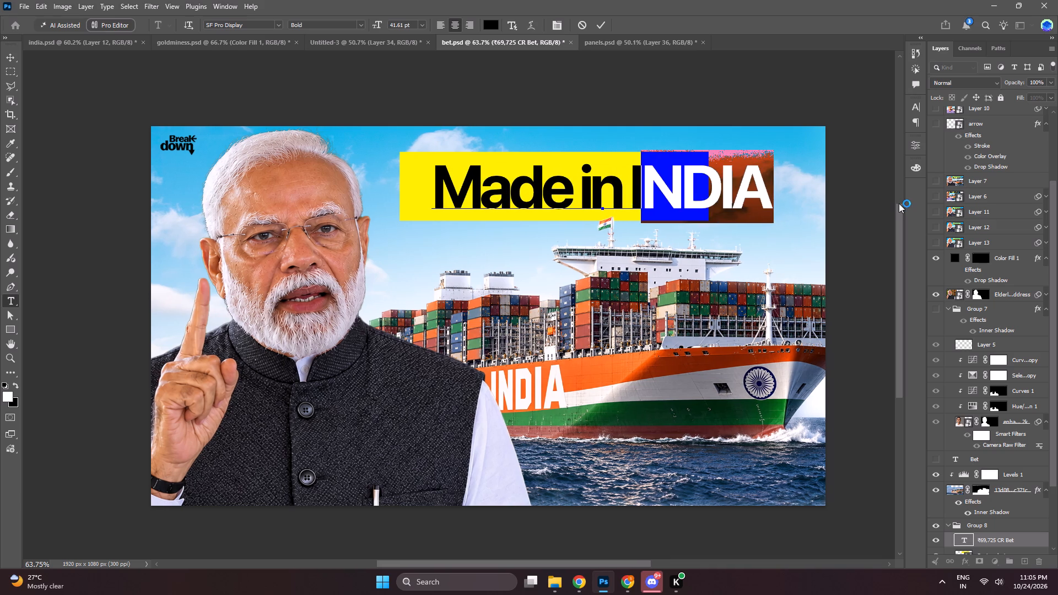
{"action": "type", "text": "ndia"}
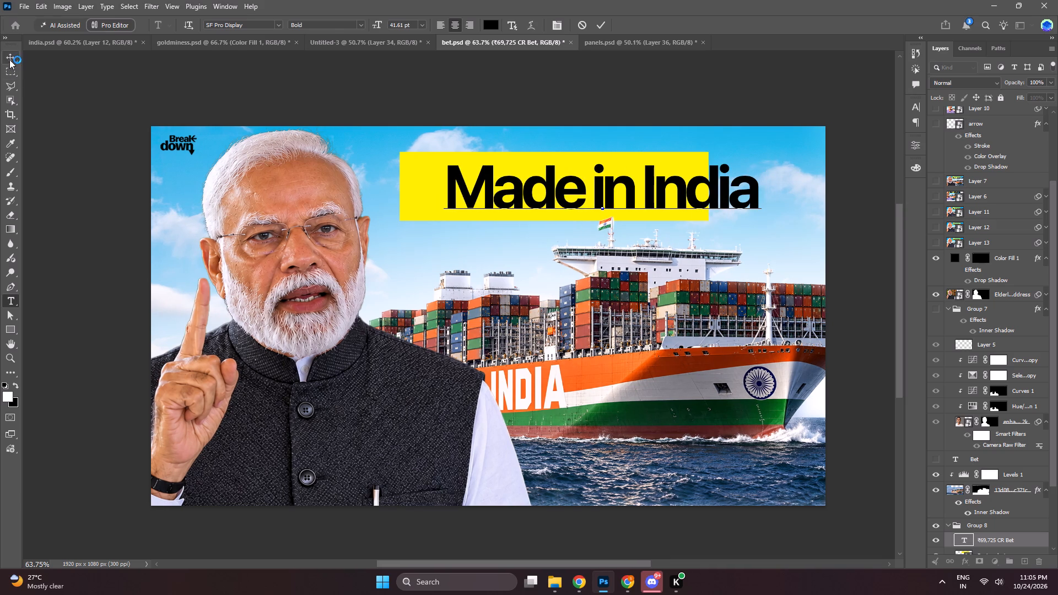
Shift and widen the yellow rectangle behind the headline so it frames "Made in India" evenly.
{"action": "left_click", "coordinate": [9, 59]}
{"action": "left_click", "coordinate": [636, 218], "text": "ctrl"}
{"action": "key", "text": "ctrl+t"}
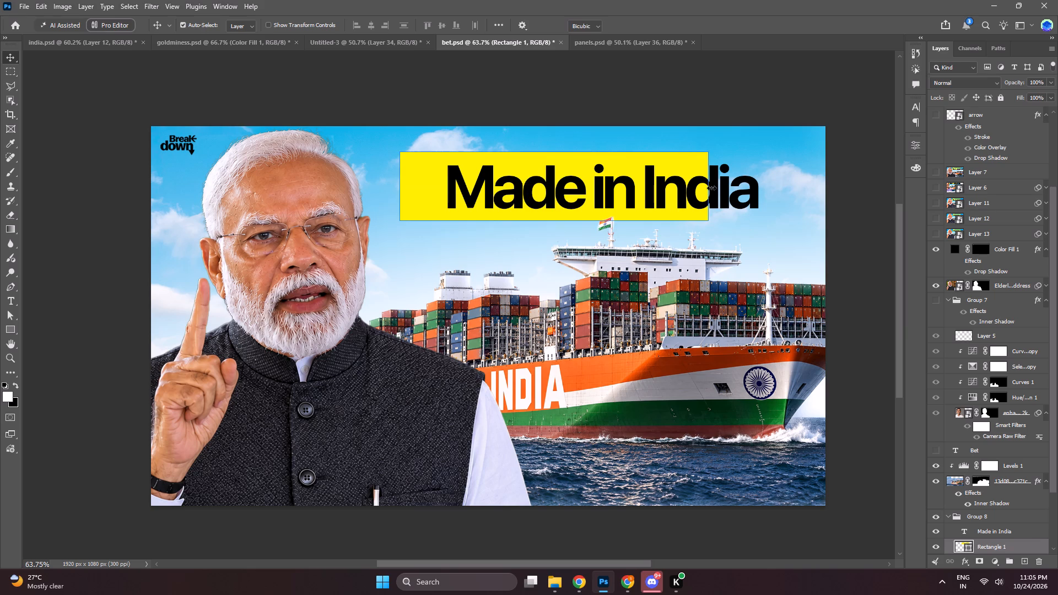
{"action": "left_click_drag", "start_coordinate": [647, 188], "coordinate": [682, 189]}
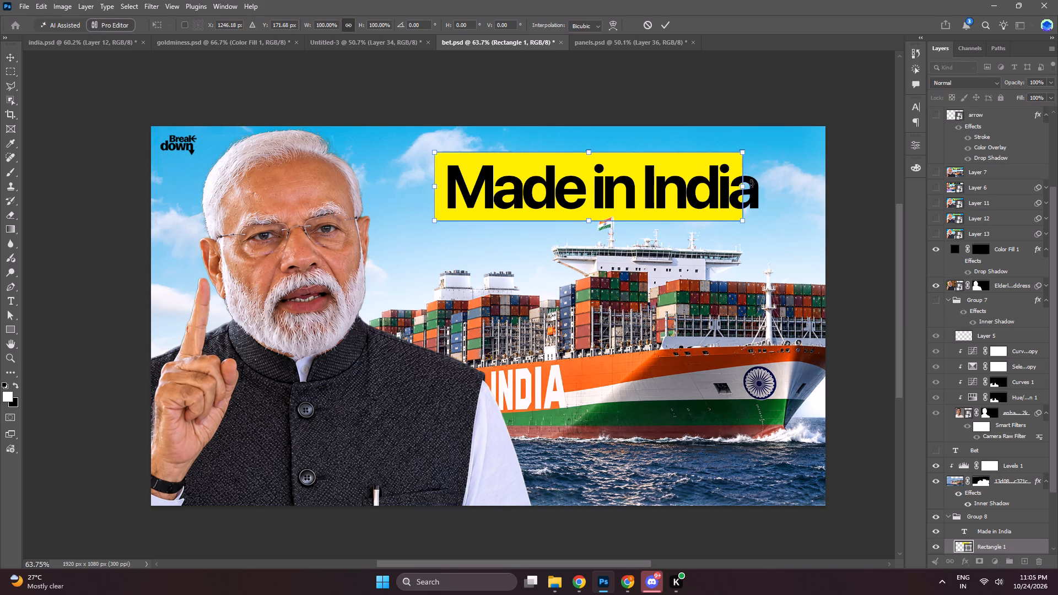
{"action": "left_click_drag", "start_coordinate": [746, 185], "coordinate": [786, 184], "text": "shift"}
{"action": "double_click", "coordinate": [711, 190]}
{"action": "left_click_drag", "start_coordinate": [721, 226], "coordinate": [714, 226]}
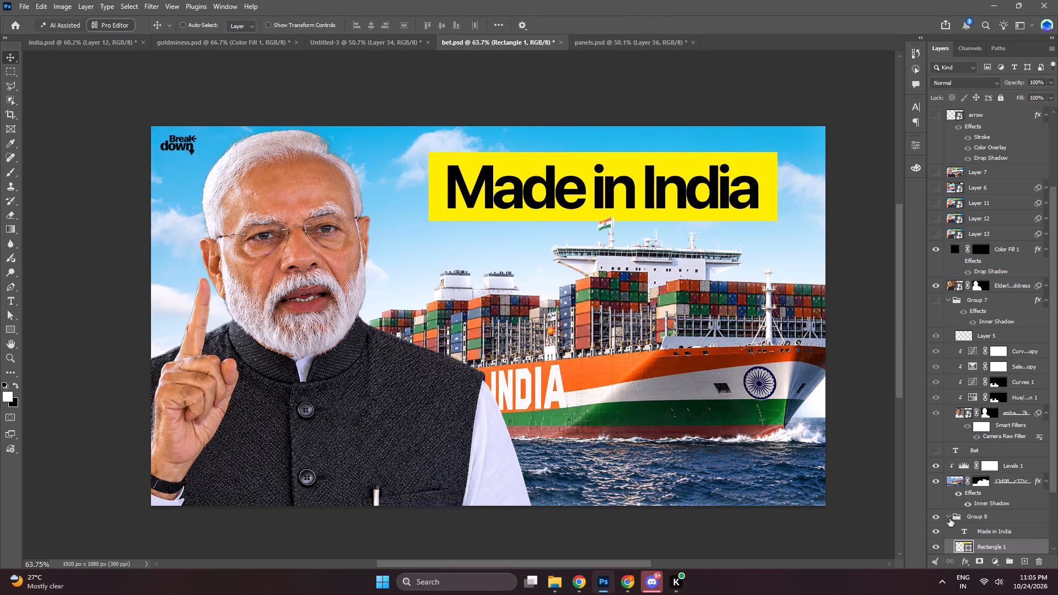
Enlarge Group 8, containing the headline and yellow box, and reposition it in the sky above the ship.
{"action": "left_click", "coordinate": [949, 517]}
{"action": "left_click_drag", "start_coordinate": [581, 327], "coordinate": [558, 324]}
{"action": "key", "text": "ctrl+t"}
{"action": "left_click_drag", "start_coordinate": [761, 183], "coordinate": [789, 188]}
{"action": "double_click", "coordinate": [760, 193]}
{"action": "left_click_drag", "start_coordinate": [762, 231], "coordinate": [768, 235]}
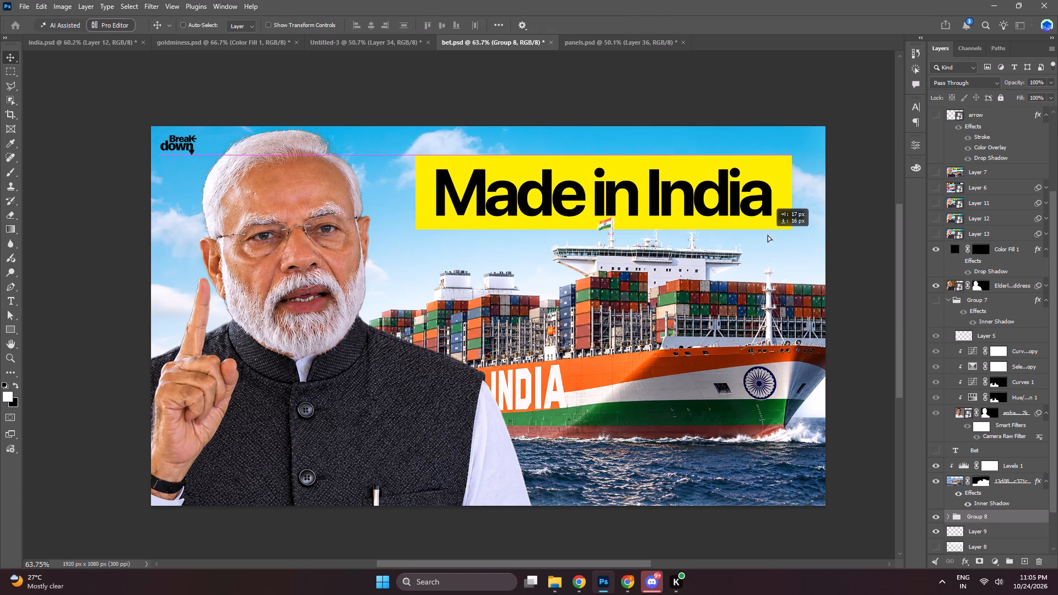
{"action": "left_click_drag", "start_coordinate": [768, 235], "coordinate": [767, 235]}
Scale the headline group up to about 104% and shift it slightly left.
{"action": "key", "text": "ctrl+t"}
{"action": "left_click_drag", "start_coordinate": [797, 195], "coordinate": [812, 196]}
{"action": "double_click", "coordinate": [724, 206]}
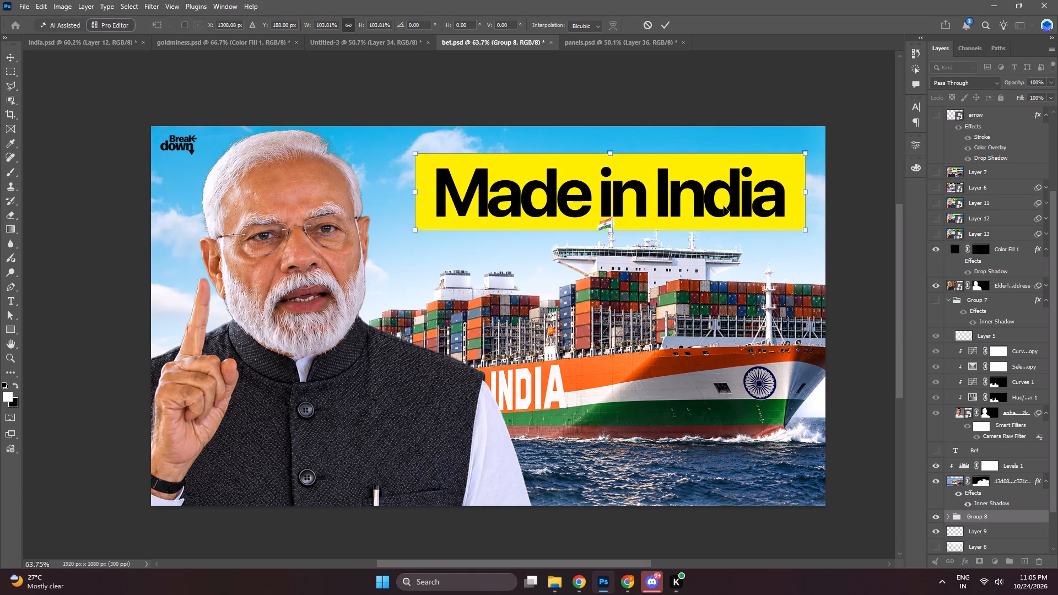
{"action": "left_click_drag", "start_coordinate": [715, 233], "coordinate": [708, 231]}
{"action": "left_click", "coordinate": [708, 231]}
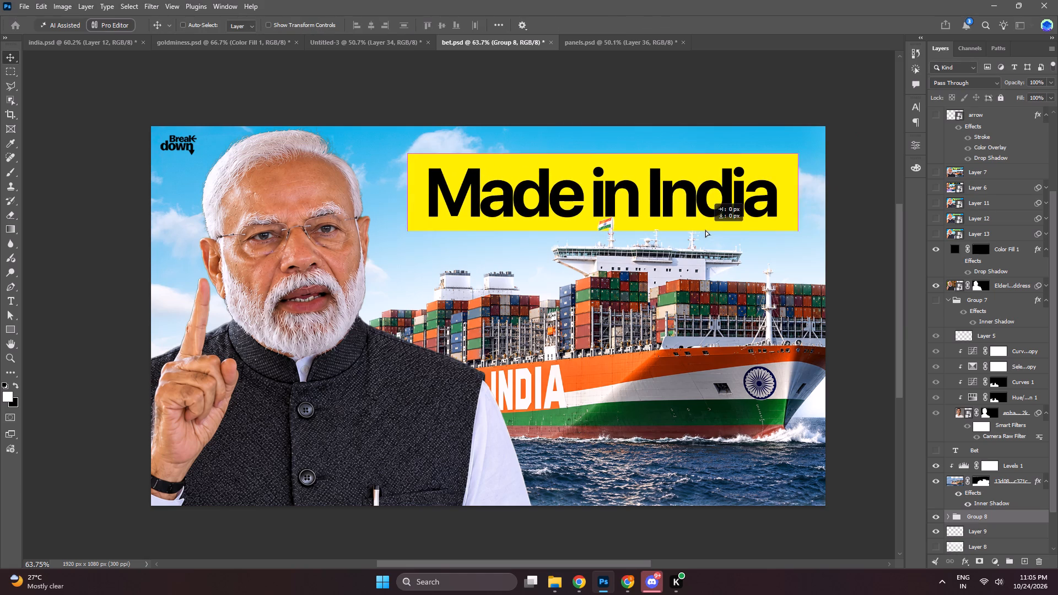
Nudge the headline group about 6 px up and 4 px left.
{"action": "key", "text": "Up"}
{"action": "key", "text": "Up"}
{"action": "key", "text": "Up"}
{"action": "key", "text": "Up"}
{"action": "key", "text": "Up"}
{"action": "key", "text": "Up"}
{"action": "key", "text": "Left"}
{"action": "key", "text": "Left"}
{"action": "key", "text": "Left"}
{"action": "key", "text": "Left"}
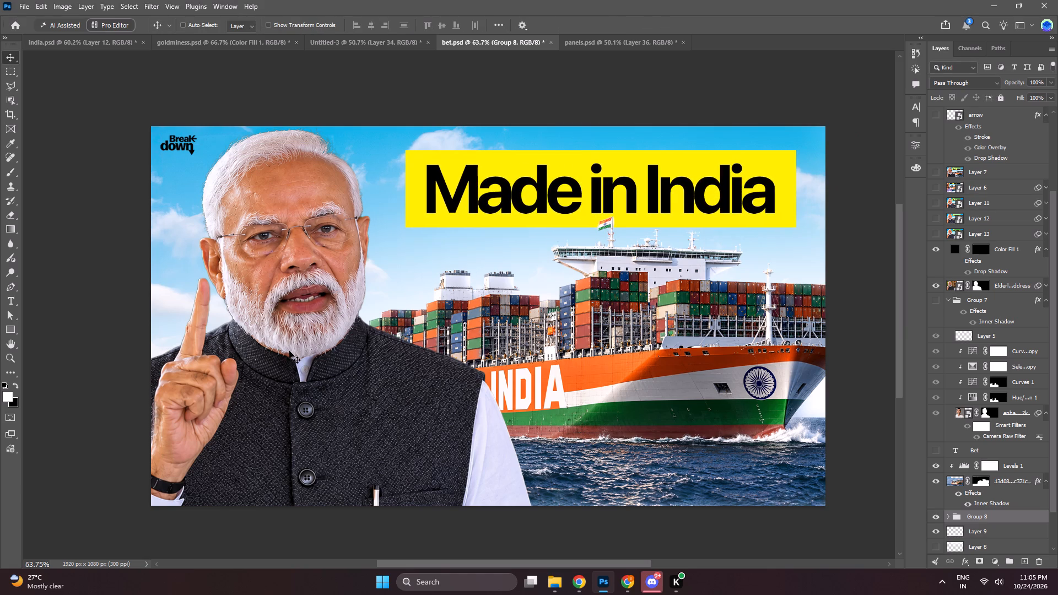
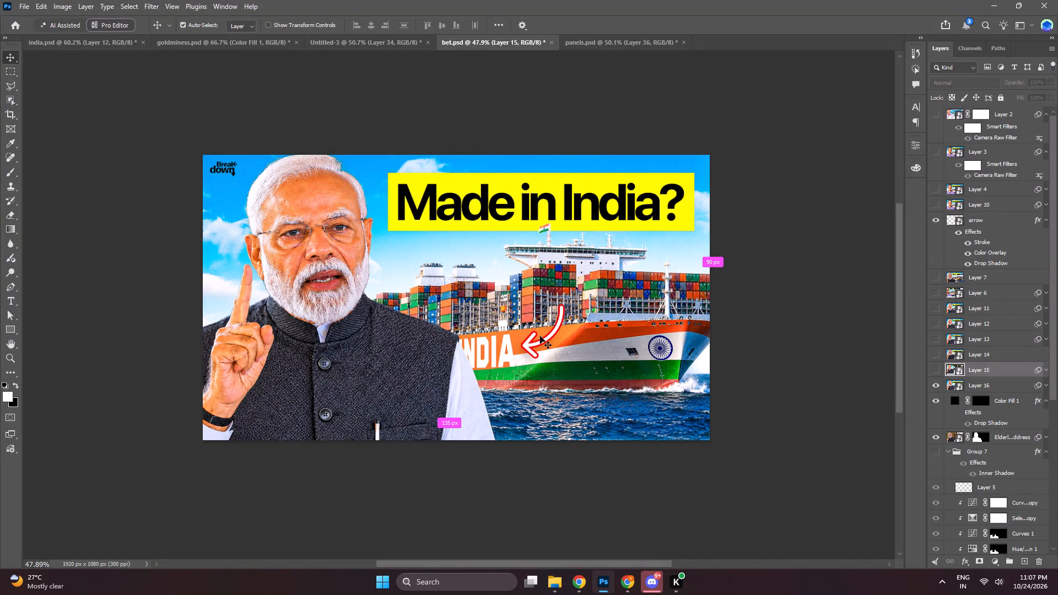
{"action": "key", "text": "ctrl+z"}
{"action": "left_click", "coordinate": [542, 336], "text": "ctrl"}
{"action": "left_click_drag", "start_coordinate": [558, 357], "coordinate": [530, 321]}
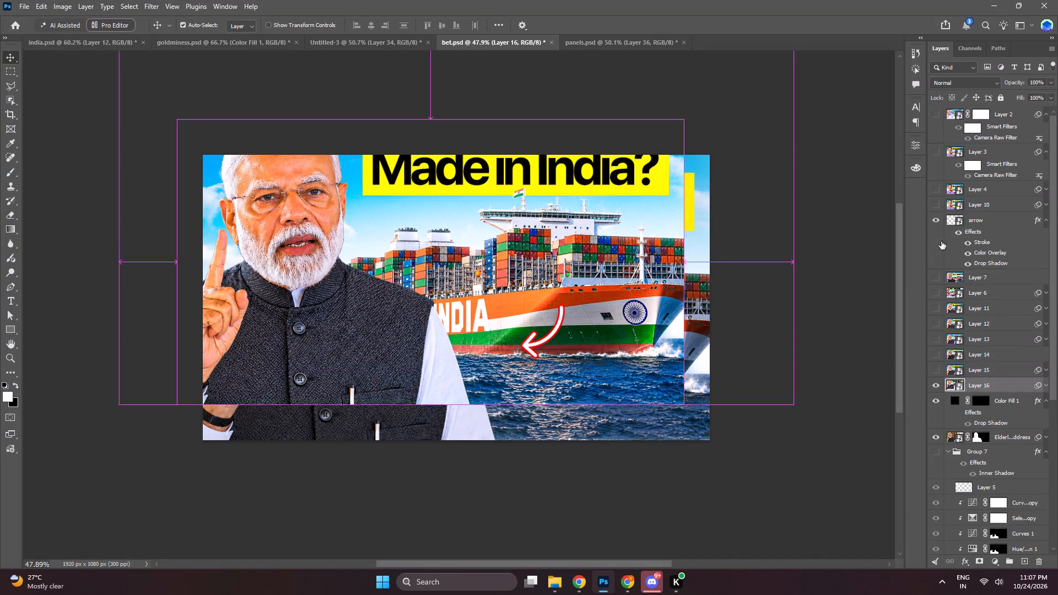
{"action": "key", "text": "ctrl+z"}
Move the arrow layer up onto the ship's containers below the headline and flip it horizontally.
{"action": "left_click", "coordinate": [970, 229]}
{"action": "left_click_drag", "start_coordinate": [499, 237], "coordinate": [465, 182]}
{"action": "key", "text": "ctrl+t"}
{"action": "right_click", "coordinate": [497, 280]}
{"action": "left_click", "coordinate": [544, 500]}
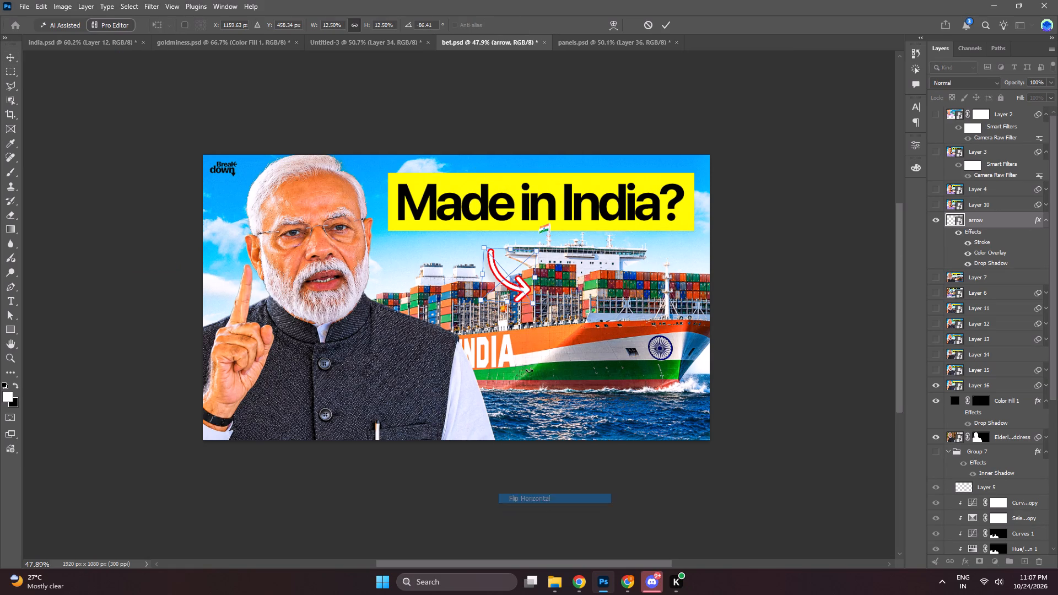
Place the arrow below "Made" and rotate it to about -58.6° so it points down at the containers.
{"action": "left_click_drag", "start_coordinate": [517, 284], "coordinate": [450, 264]}
{"action": "left_click_drag", "start_coordinate": [530, 258], "coordinate": [471, 284]}
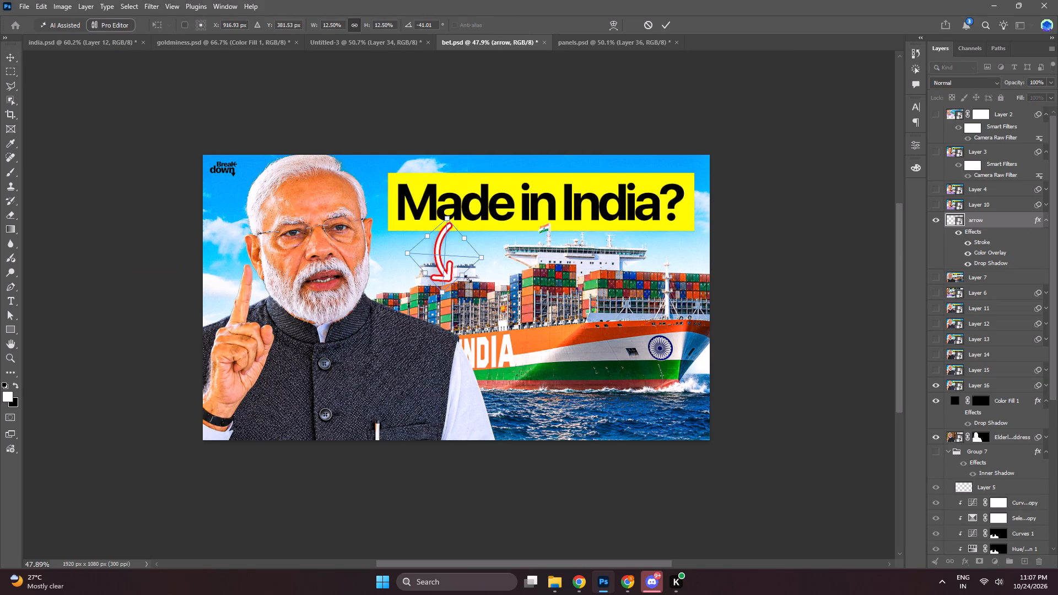
{"action": "double_click", "coordinate": [439, 259]}
{"action": "left_click_drag", "start_coordinate": [451, 275], "coordinate": [421, 288]}
{"action": "key", "text": "ctrl+t"}
{"action": "left_click_drag", "start_coordinate": [475, 275], "coordinate": [484, 254]}
{"action": "left_click_drag", "start_coordinate": [423, 270], "coordinate": [439, 266]}
{"action": "double_click", "coordinate": [439, 266]}
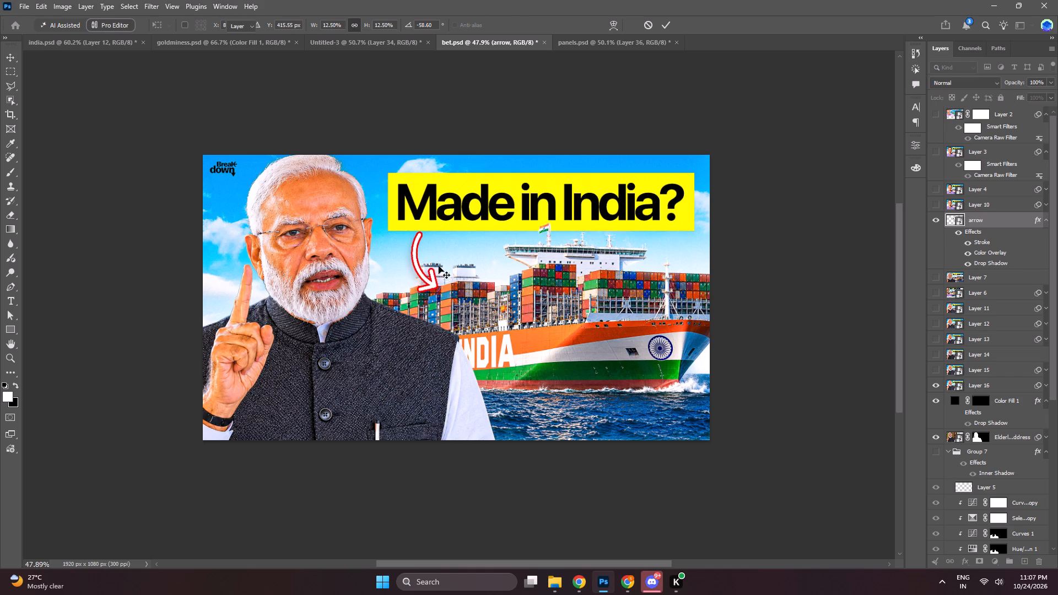
{"action": "left_click_drag", "start_coordinate": [445, 293], "coordinate": [454, 296]}
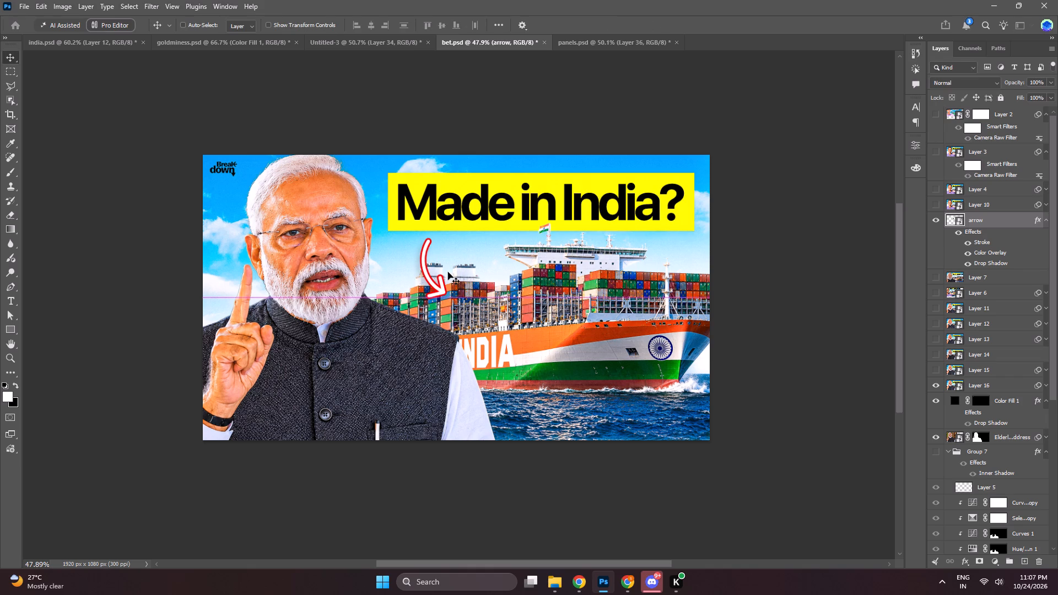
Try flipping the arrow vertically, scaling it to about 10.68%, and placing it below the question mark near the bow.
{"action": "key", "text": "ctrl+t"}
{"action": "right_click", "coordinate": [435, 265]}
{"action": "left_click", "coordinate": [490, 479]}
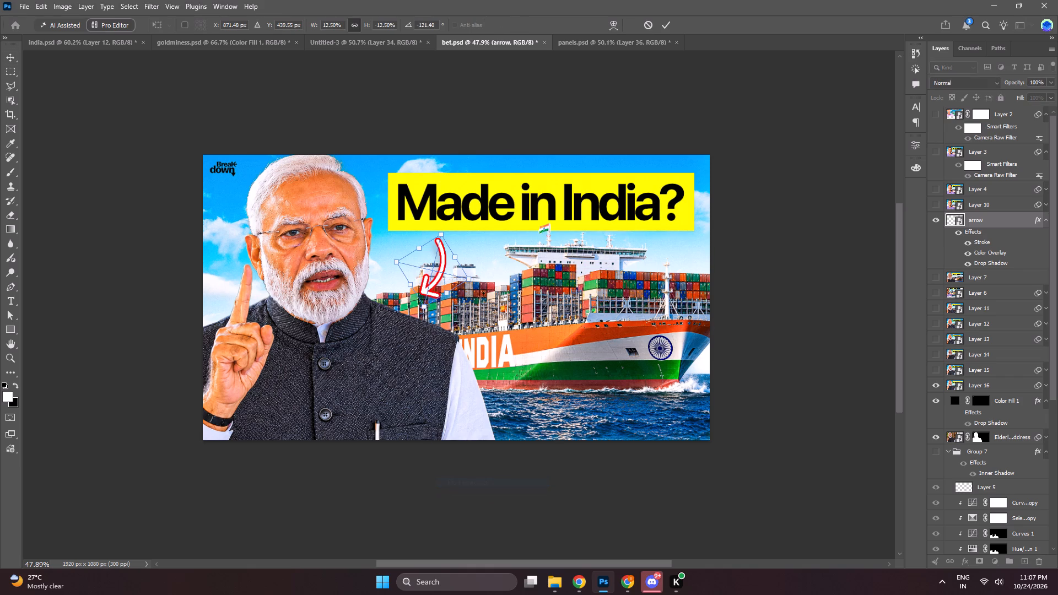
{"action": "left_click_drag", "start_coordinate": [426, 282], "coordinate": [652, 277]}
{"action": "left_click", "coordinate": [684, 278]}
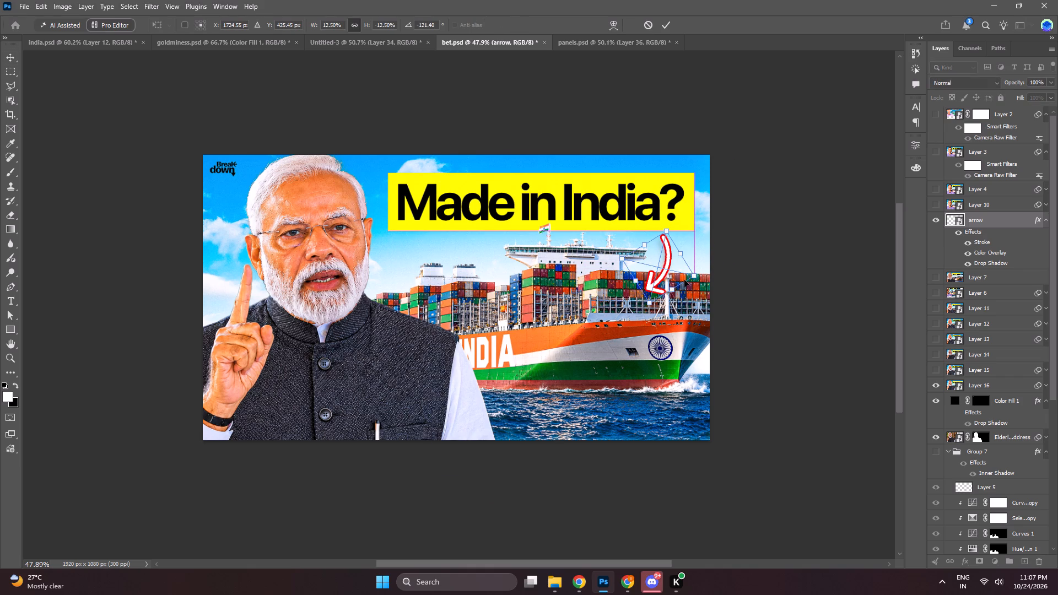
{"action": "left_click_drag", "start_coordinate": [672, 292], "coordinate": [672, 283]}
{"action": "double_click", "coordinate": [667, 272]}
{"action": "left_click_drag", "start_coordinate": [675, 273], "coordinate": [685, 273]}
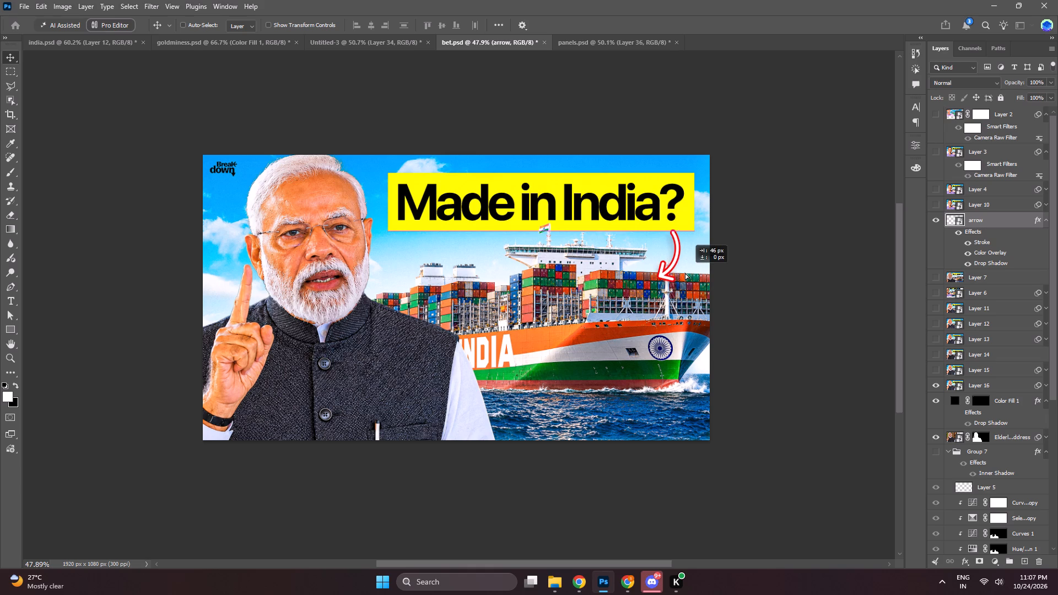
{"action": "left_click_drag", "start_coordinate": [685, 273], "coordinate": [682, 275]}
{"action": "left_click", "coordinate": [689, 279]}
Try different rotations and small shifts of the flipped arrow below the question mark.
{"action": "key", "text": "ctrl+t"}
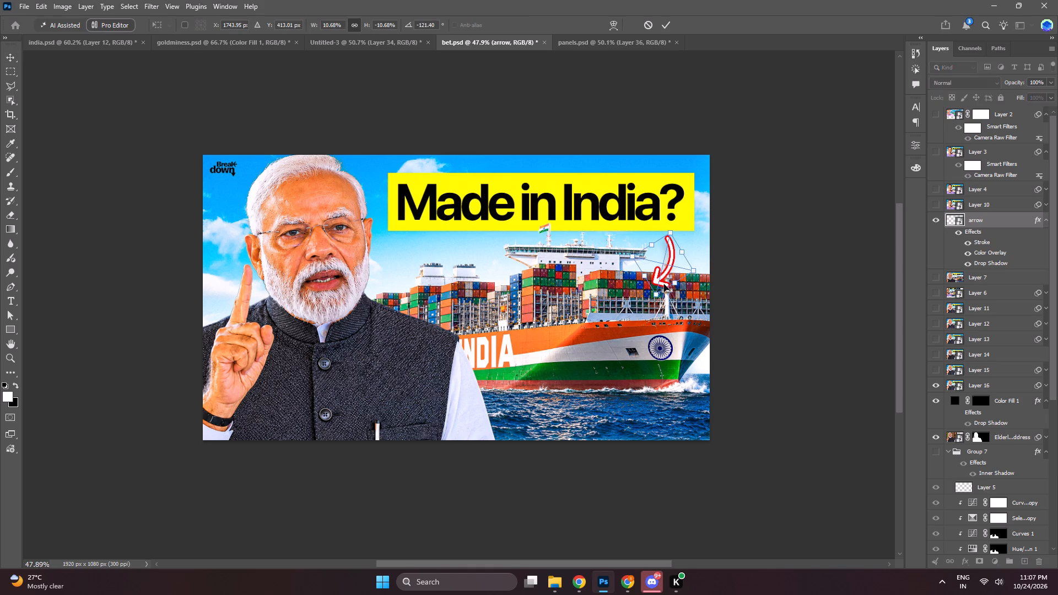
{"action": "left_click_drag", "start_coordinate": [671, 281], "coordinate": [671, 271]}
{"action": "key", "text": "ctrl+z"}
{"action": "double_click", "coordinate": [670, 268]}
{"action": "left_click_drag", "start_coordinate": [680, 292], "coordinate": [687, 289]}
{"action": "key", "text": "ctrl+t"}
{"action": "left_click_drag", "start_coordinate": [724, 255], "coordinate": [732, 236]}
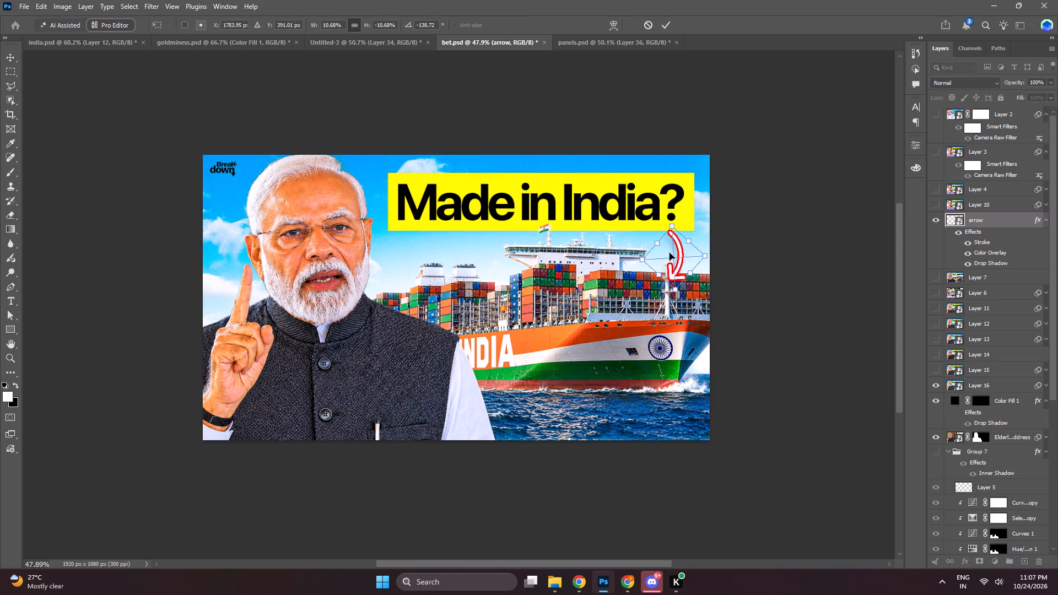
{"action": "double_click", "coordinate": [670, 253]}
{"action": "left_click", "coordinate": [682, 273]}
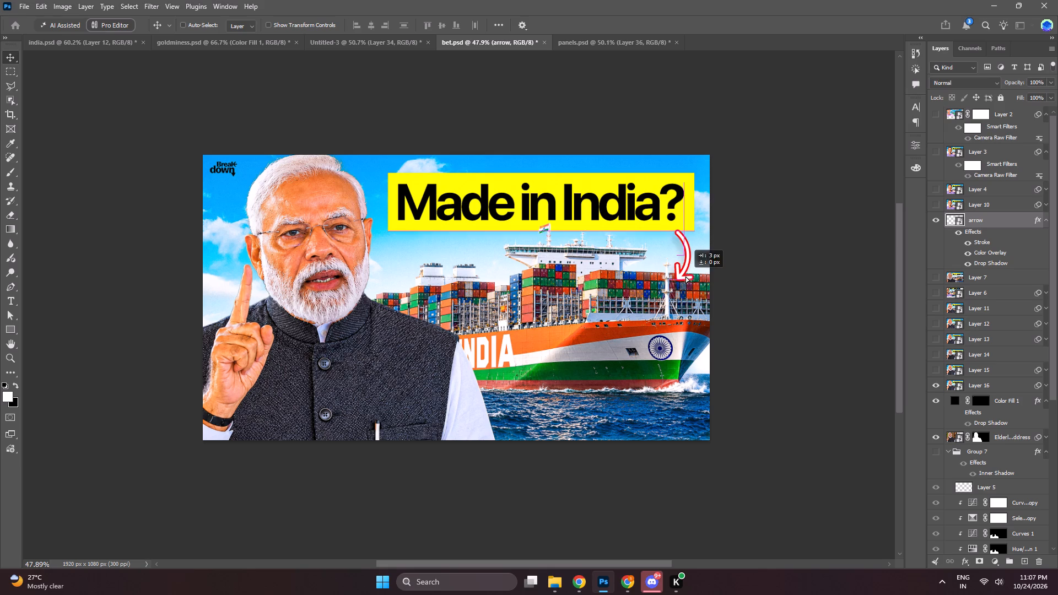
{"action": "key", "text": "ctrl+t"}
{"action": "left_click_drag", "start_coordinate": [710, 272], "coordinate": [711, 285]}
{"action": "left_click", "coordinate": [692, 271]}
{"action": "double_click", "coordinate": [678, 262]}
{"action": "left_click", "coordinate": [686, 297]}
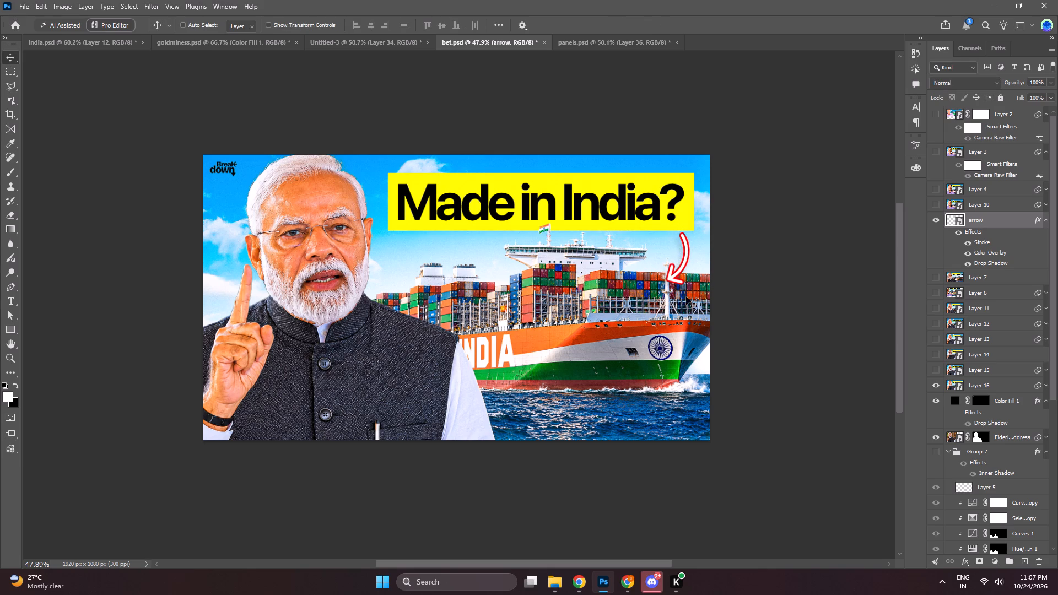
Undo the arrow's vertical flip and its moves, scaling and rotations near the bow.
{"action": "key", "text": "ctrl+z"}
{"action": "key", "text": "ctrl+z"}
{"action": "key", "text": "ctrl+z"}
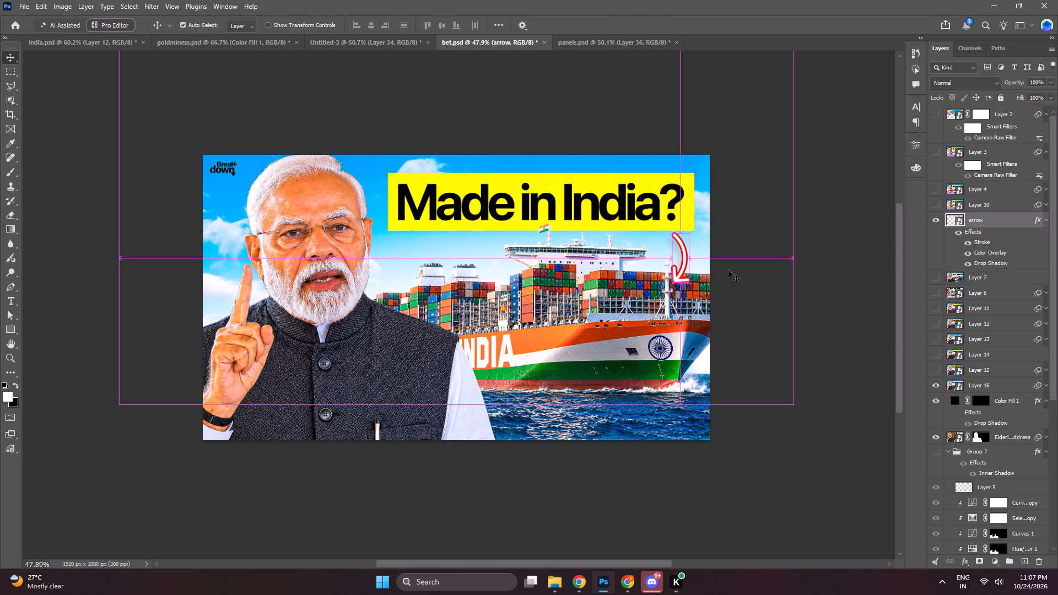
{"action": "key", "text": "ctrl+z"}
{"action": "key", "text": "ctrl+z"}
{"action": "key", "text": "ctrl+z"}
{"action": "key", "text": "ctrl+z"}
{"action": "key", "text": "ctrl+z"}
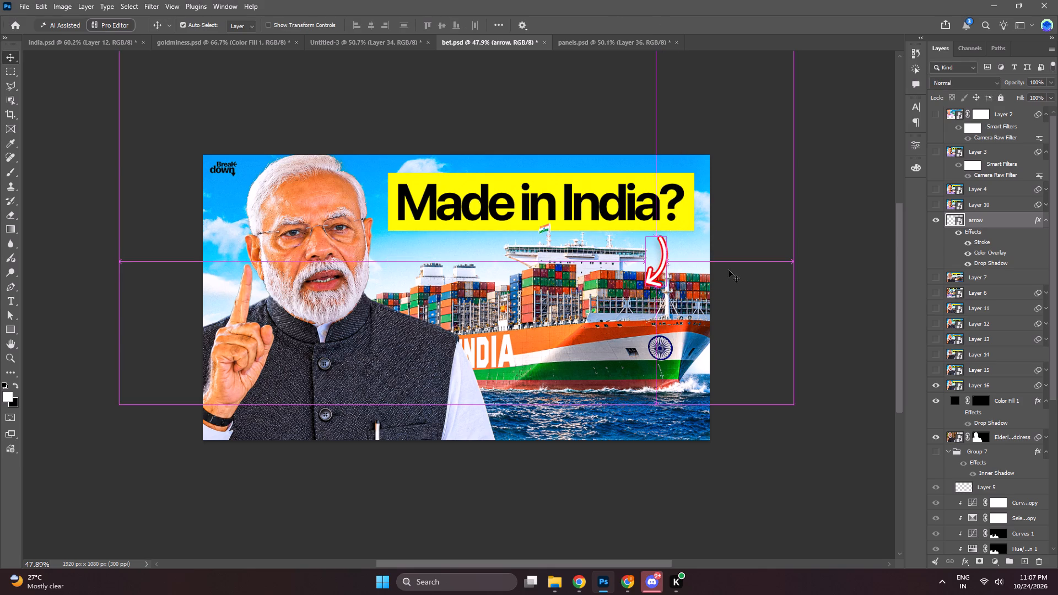
Move the arrow below the end of "Made" so its tip points at the middle container stacks.
{"action": "left_click_drag", "start_coordinate": [607, 305], "coordinate": [658, 298]}
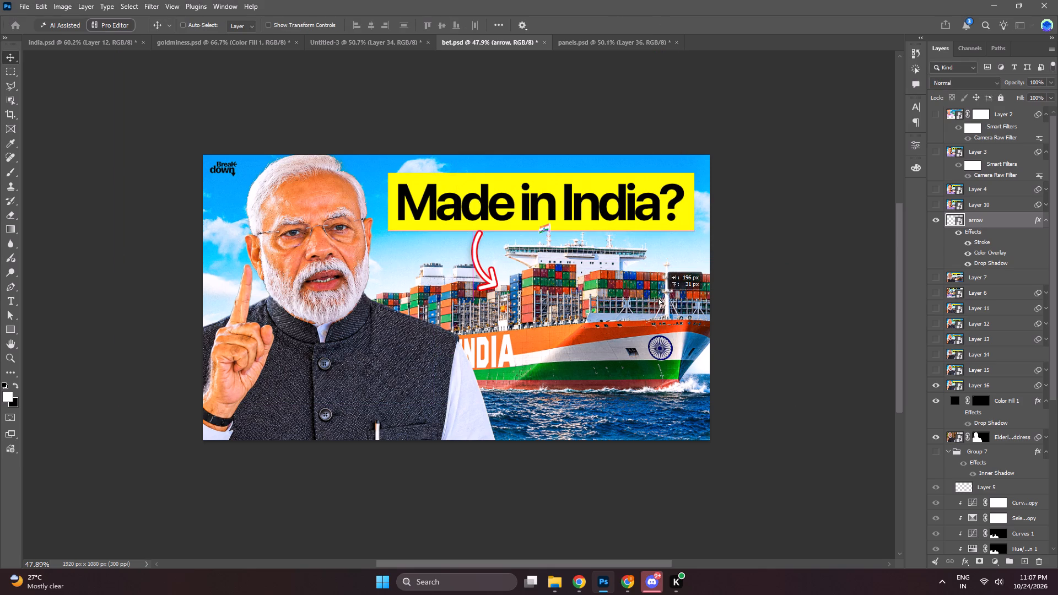
{"action": "left_click_drag", "start_coordinate": [658, 298], "coordinate": [668, 300]}
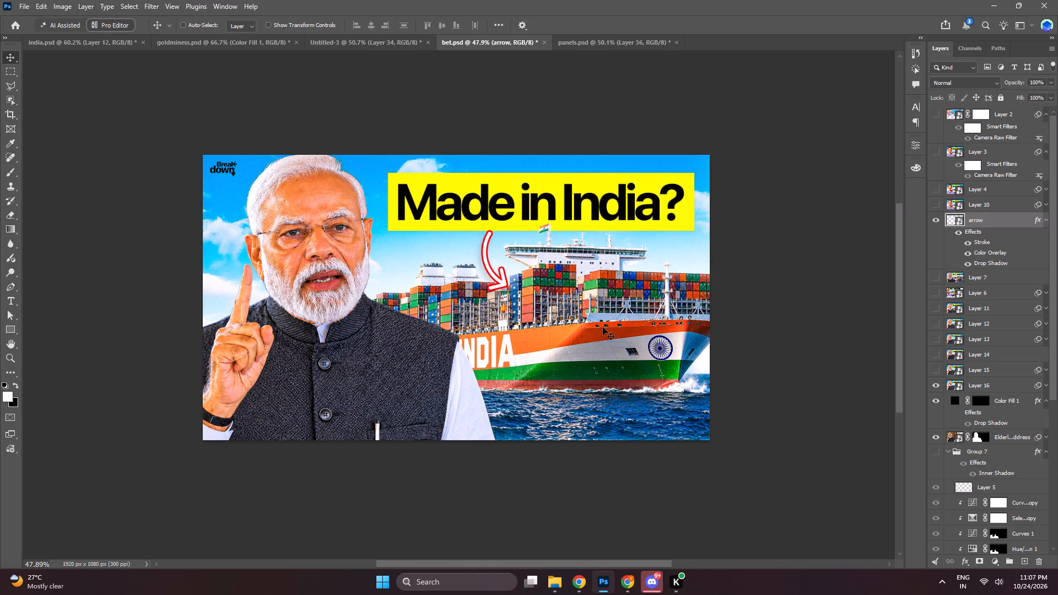
{"action": "left_click_drag", "start_coordinate": [603, 327], "coordinate": [598, 327]}
{"action": "left_click_drag", "start_coordinate": [598, 329], "coordinate": [606, 332]}
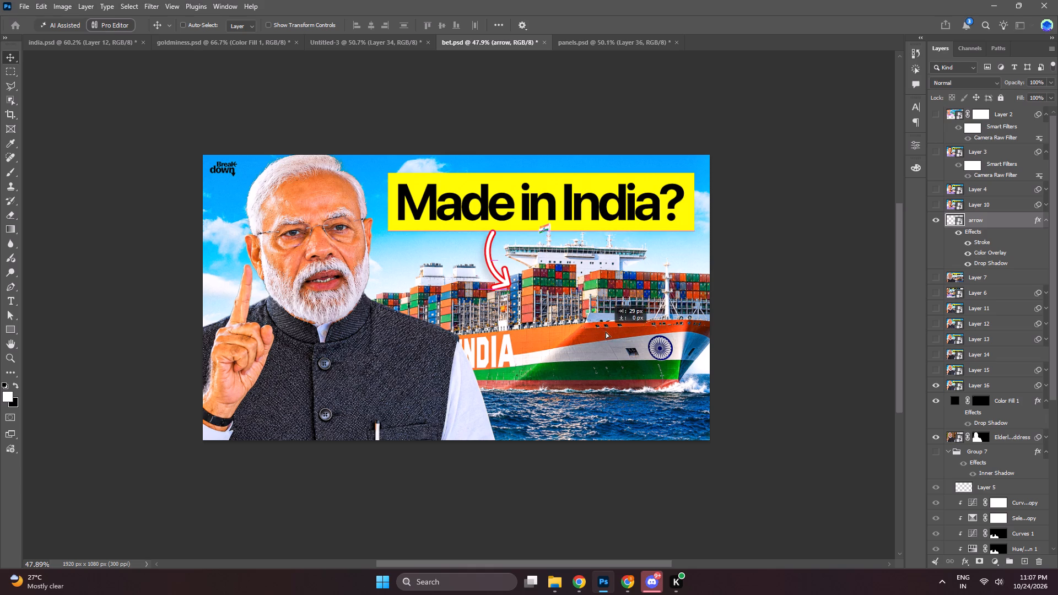
{"action": "left_click_drag", "start_coordinate": [606, 332], "coordinate": [606, 332]}
Scale the arrow to about 11.36% and nudge it to sit just below the yellow box.
{"action": "key", "text": "ctrl+t"}
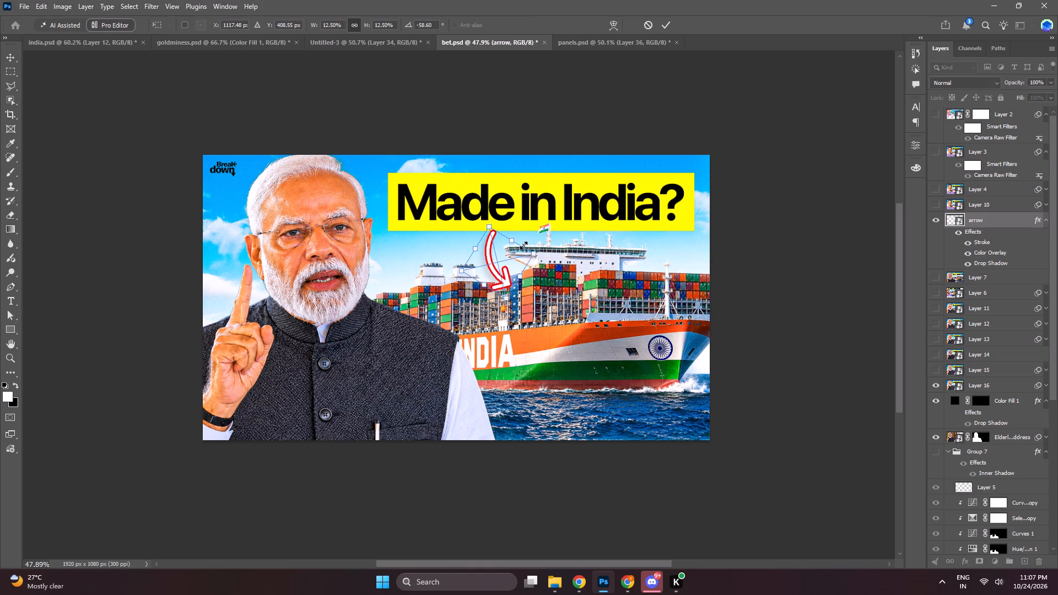
{"action": "left_click", "coordinate": [522, 245]}
{"action": "double_click", "coordinate": [494, 262]}
{"action": "left_click_drag", "start_coordinate": [508, 284], "coordinate": [511, 281]}
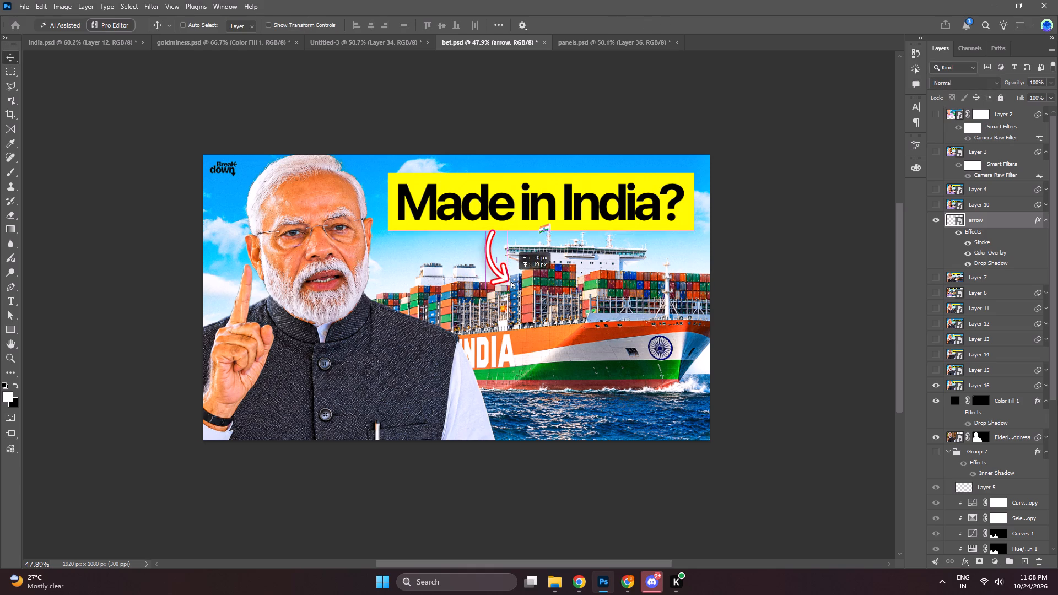
{"action": "left_click_drag", "start_coordinate": [511, 281], "coordinate": [512, 283]}
Set the arrow's Color Overlay to red ff0000.
{"action": "double_click", "coordinate": [979, 253]}
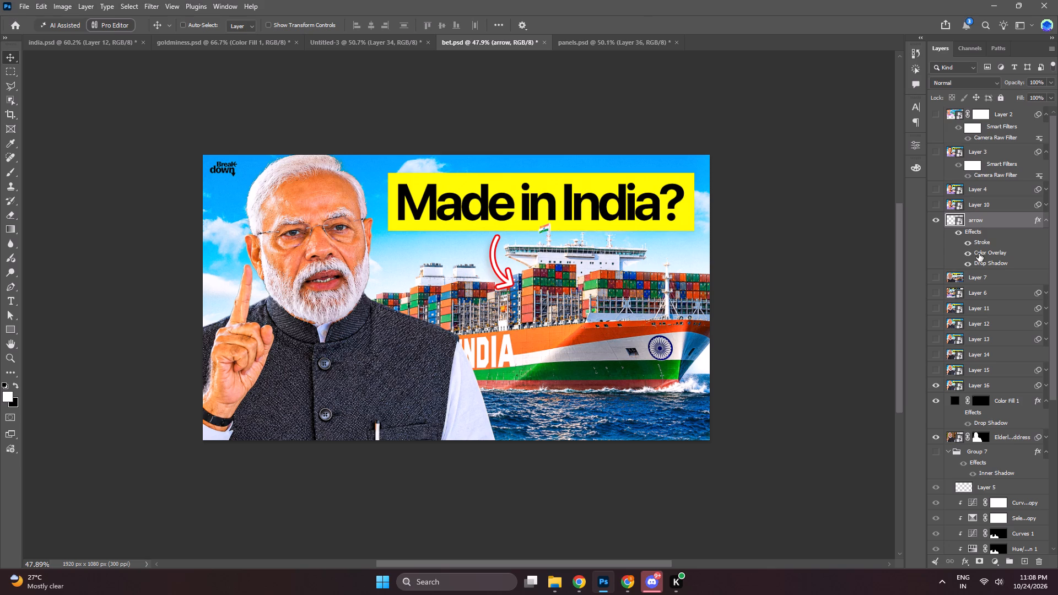
{"action": "left_click", "coordinate": [893, 121]}
{"action": "left_click_drag", "start_coordinate": [757, 209], "coordinate": [888, 142]}
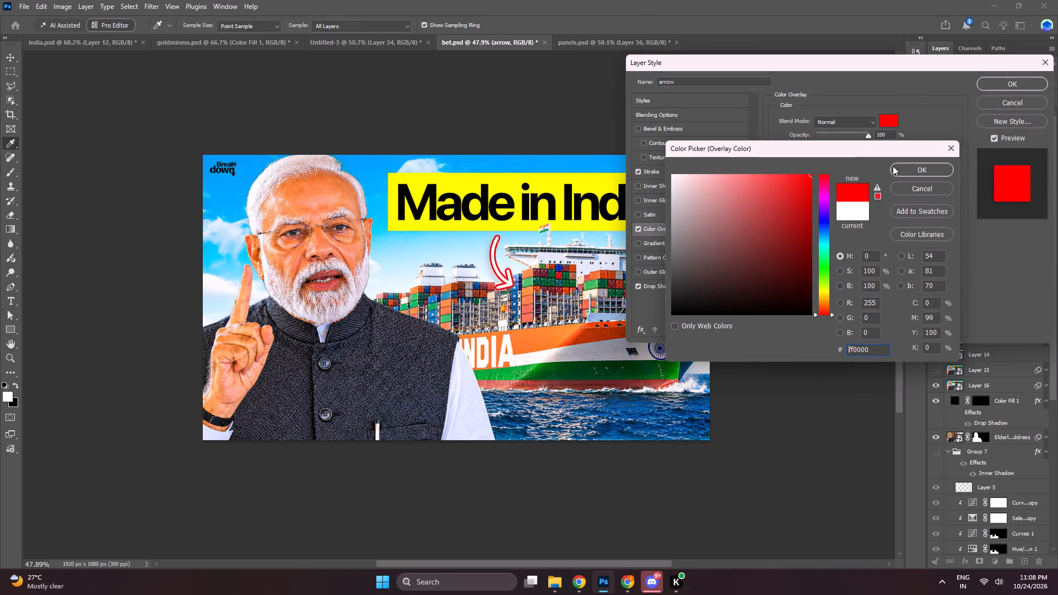
{"action": "left_click", "coordinate": [924, 170]}
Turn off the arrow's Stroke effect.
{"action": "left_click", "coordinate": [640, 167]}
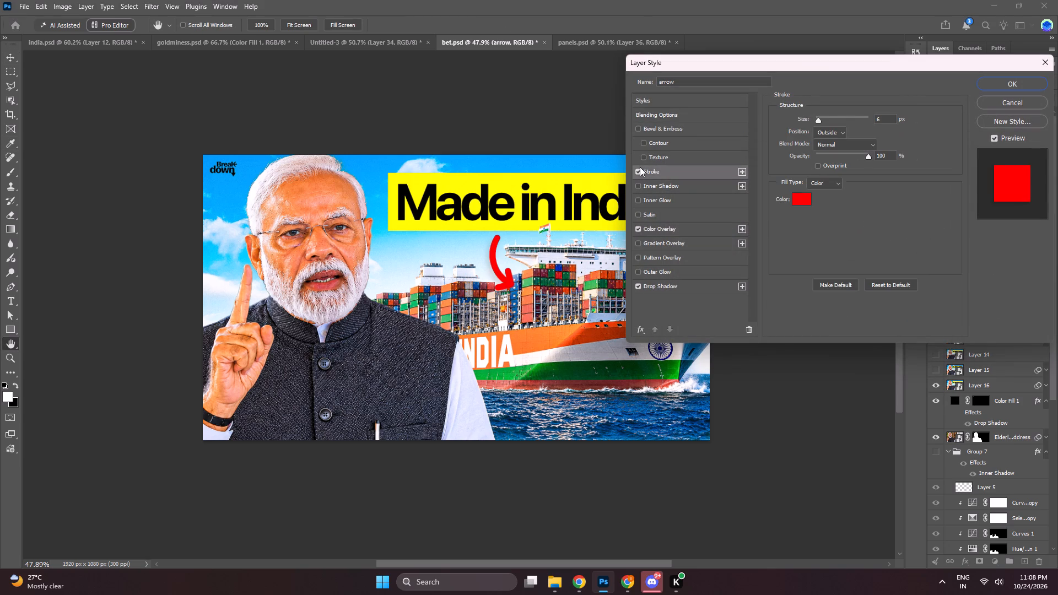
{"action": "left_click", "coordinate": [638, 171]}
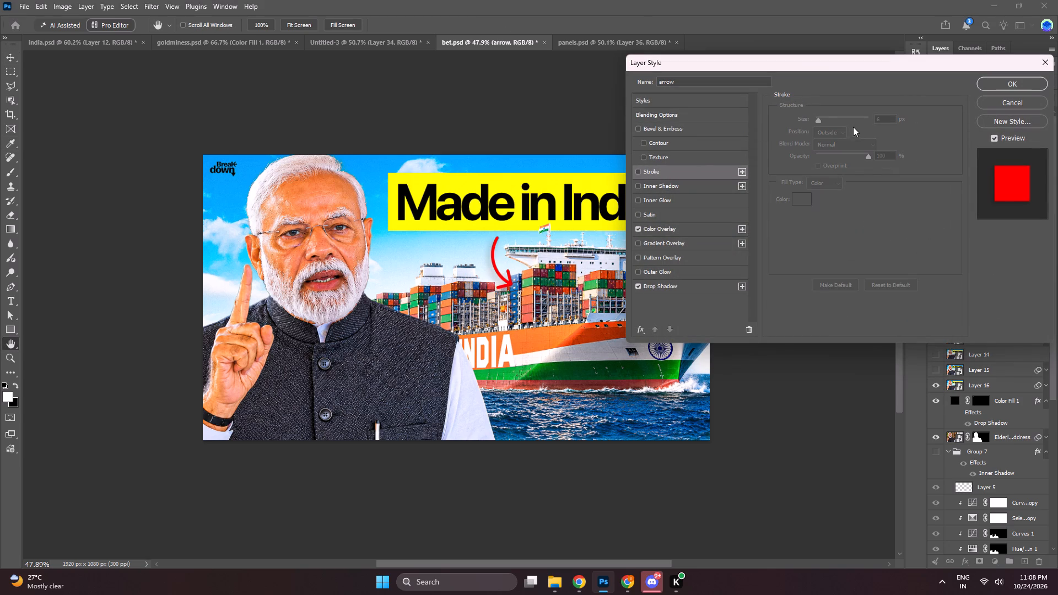
Set the arrow's Drop Shadow color to white ffffff.
{"action": "left_click", "coordinate": [667, 286]}
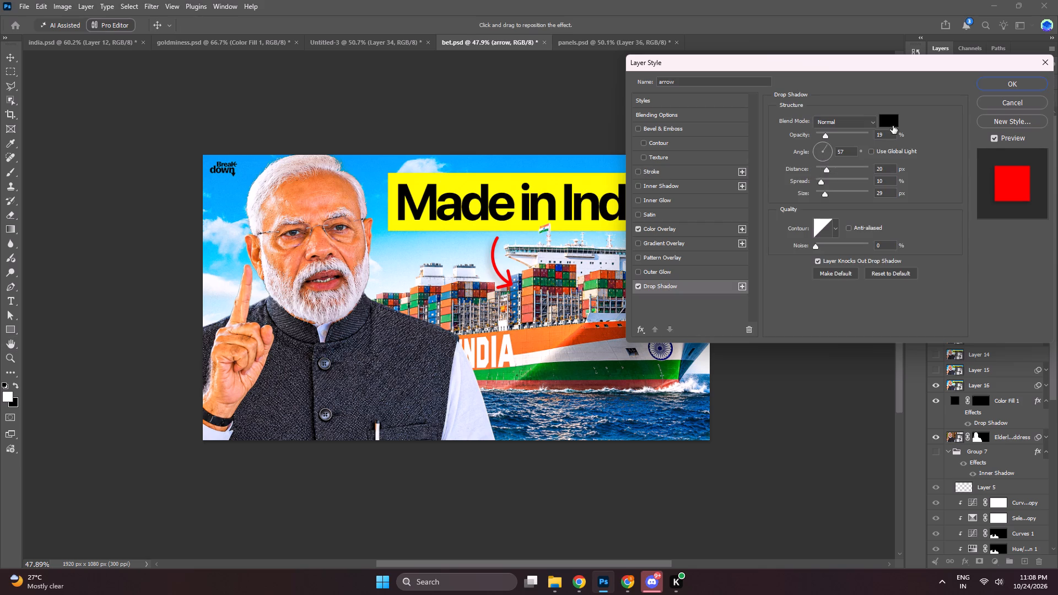
{"action": "left_click", "coordinate": [893, 126]}
{"action": "left_click_drag", "start_coordinate": [739, 202], "coordinate": [585, 62]}
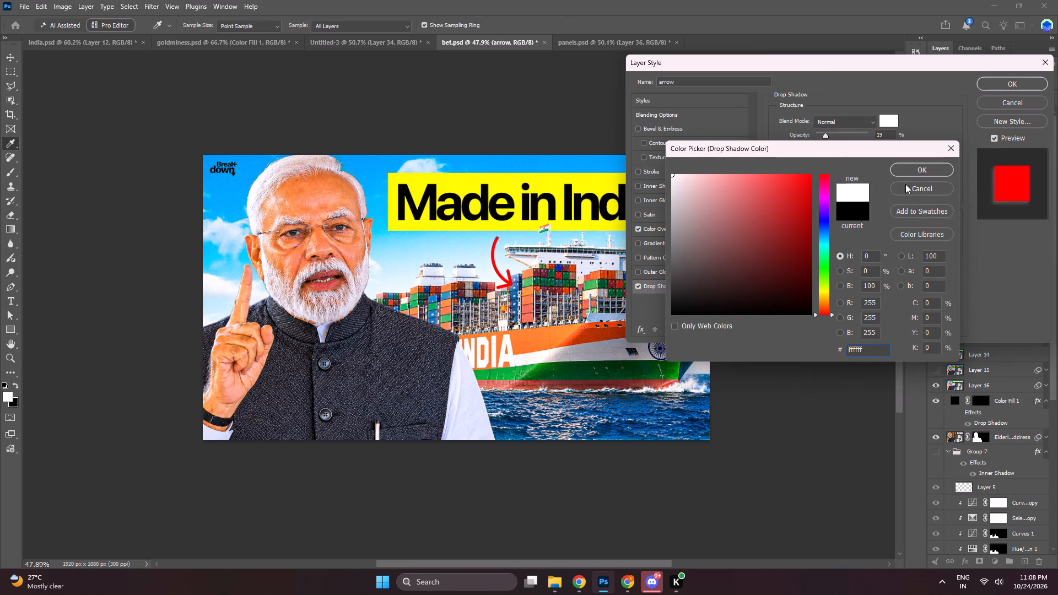
{"action": "left_click", "coordinate": [915, 169]}
Enable the arrow's Stroke effect with white ffffff and apply the layer style.
{"action": "left_click", "coordinate": [674, 173]}
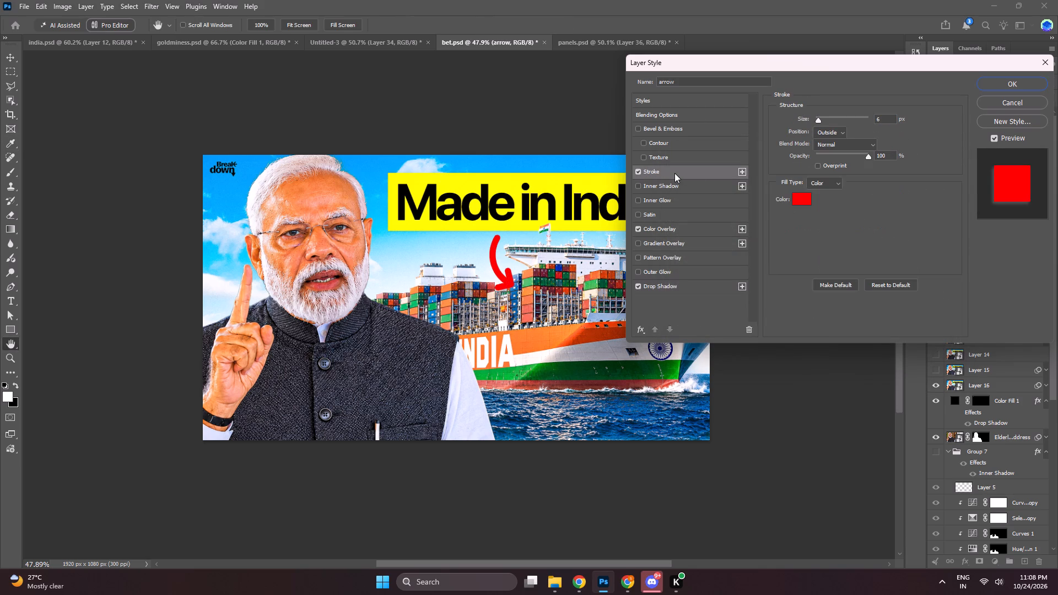
{"action": "left_click", "coordinate": [801, 207]}
{"action": "left_click", "coordinate": [801, 202]}
{"action": "left_click_drag", "start_coordinate": [726, 224], "coordinate": [596, 106]}
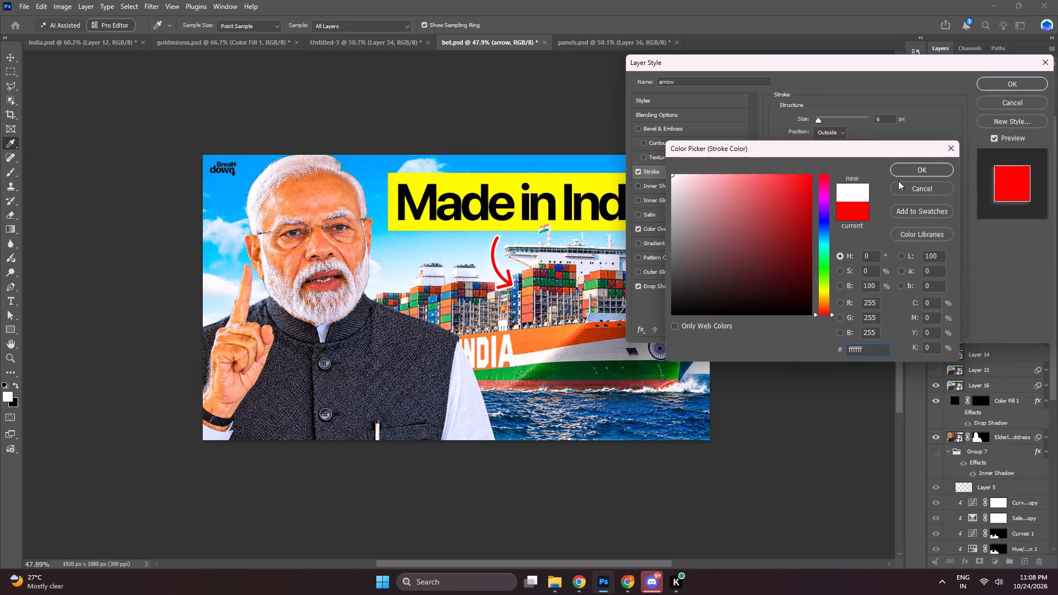
{"action": "left_click", "coordinate": [925, 166]}
{"action": "left_click", "coordinate": [1024, 83]}
Scale the arrow to about 12.62%, rotated to about -67.85°, and nudge it slightly lower over the containers.
{"action": "left_click_drag", "start_coordinate": [586, 285], "coordinate": [578, 284]}
{"action": "left_click", "coordinate": [584, 290]}
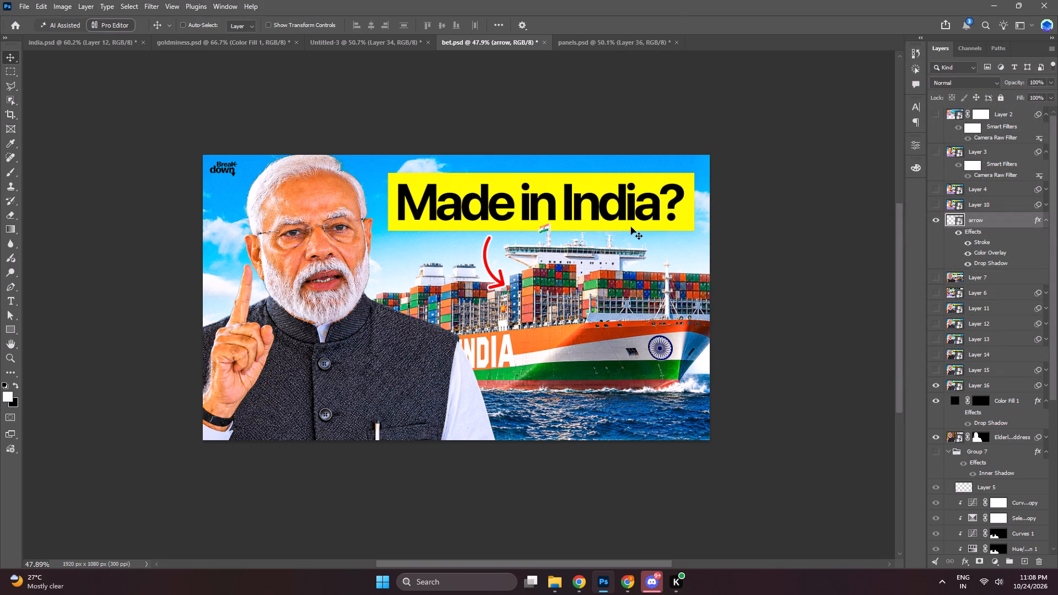
{"action": "key", "text": "ctrl+t"}
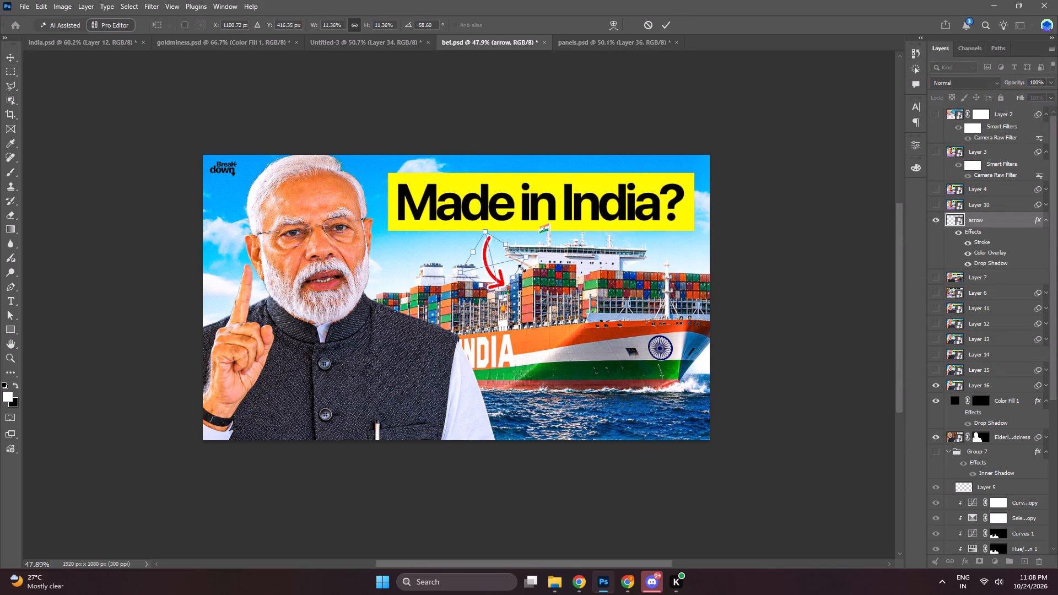
{"action": "left_click", "coordinate": [521, 276]}
{"action": "double_click", "coordinate": [565, 300]}
{"action": "left_click_drag", "start_coordinate": [567, 300], "coordinate": [575, 289]}
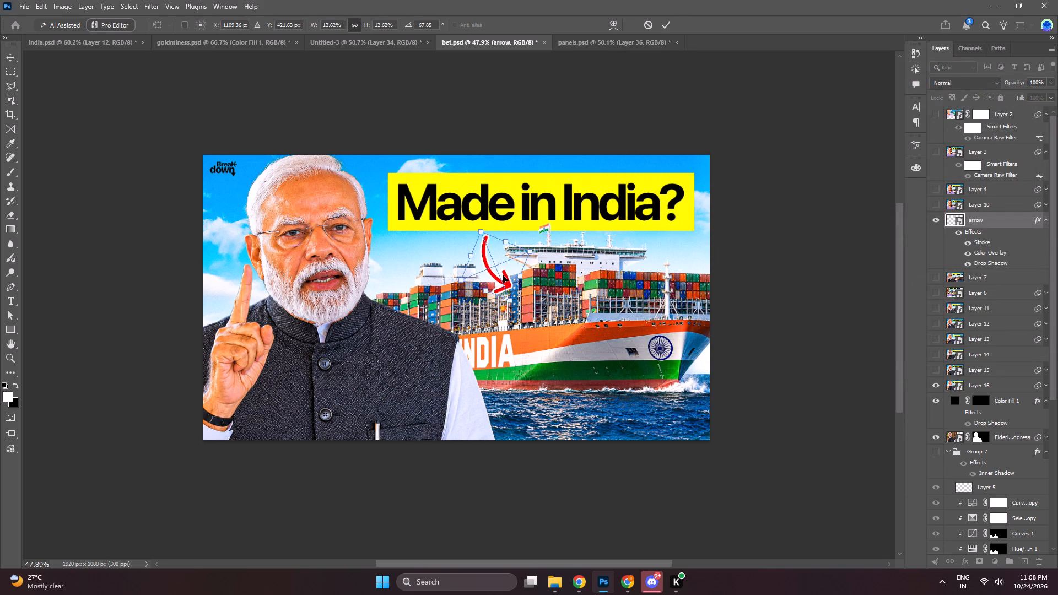
{"action": "double_click", "coordinate": [503, 275]}
{"action": "left_click", "coordinate": [512, 294]}
{"action": "left_click", "coordinate": [567, 285]}
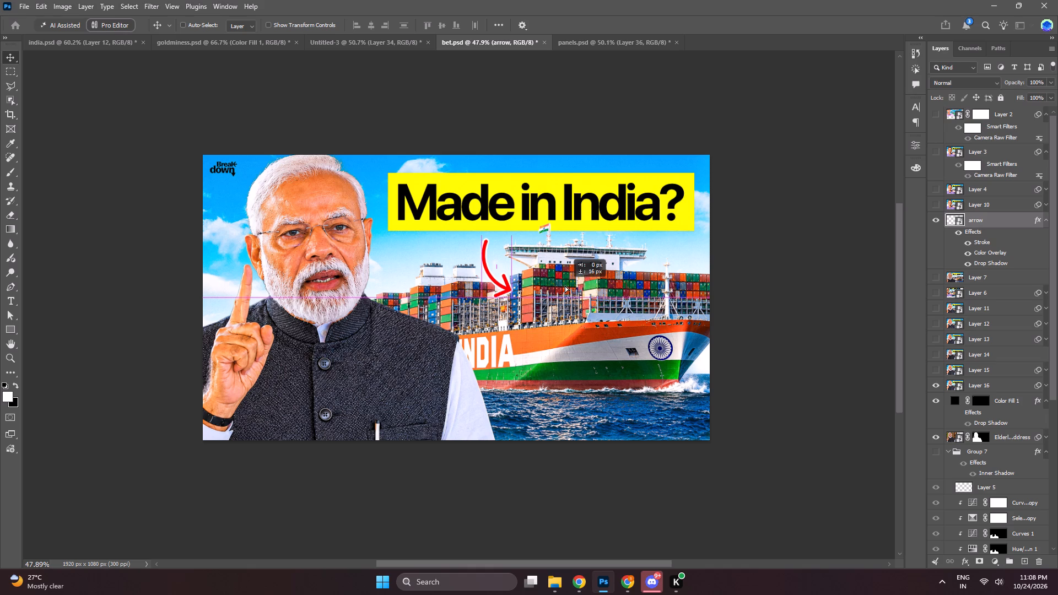
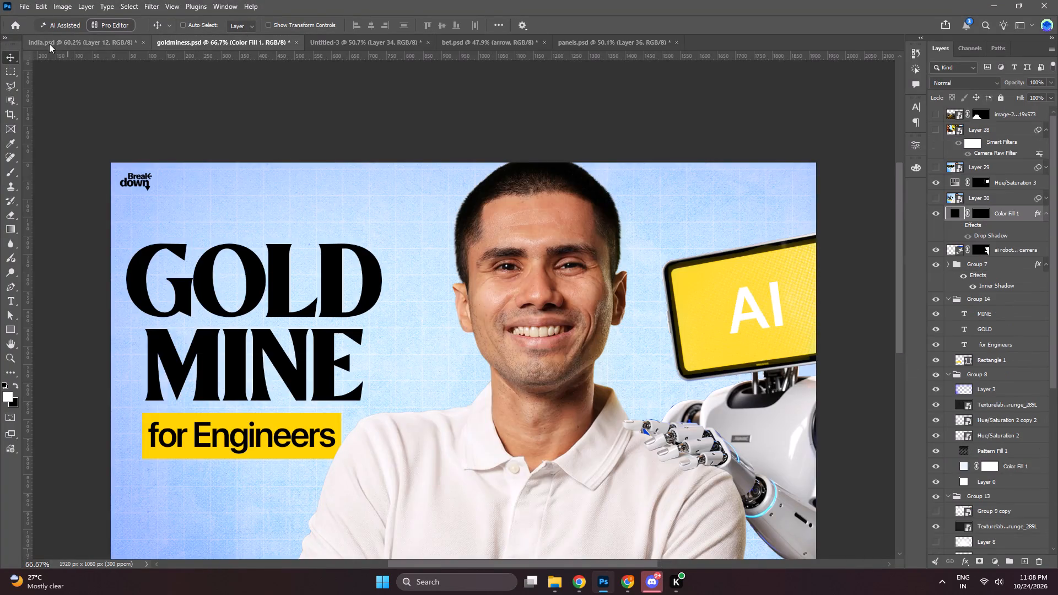
Switch to the india.psd document and hide the Layer 12 and Levels 3 layers.
{"action": "left_click", "coordinate": [60, 44]}
{"action": "left_click", "coordinate": [531, 252], "text": "ctrl"}
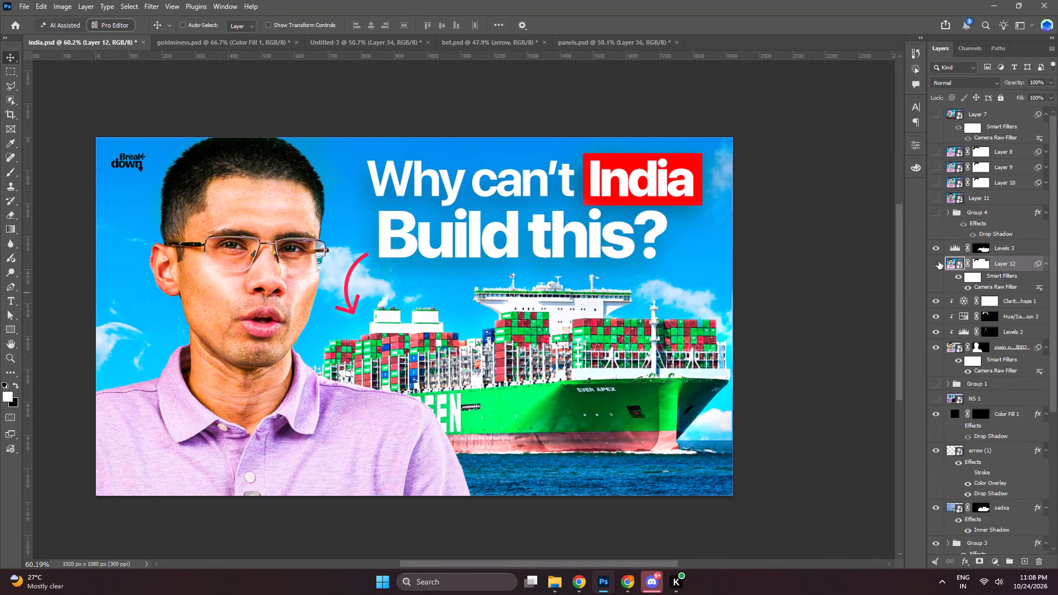
{"action": "left_click", "coordinate": [938, 261]}
{"action": "left_click", "coordinate": [936, 251]}
Change the headline's second line to read "Build Ships?".
{"action": "triple_click", "coordinate": [582, 239], "text": "ctrl"}
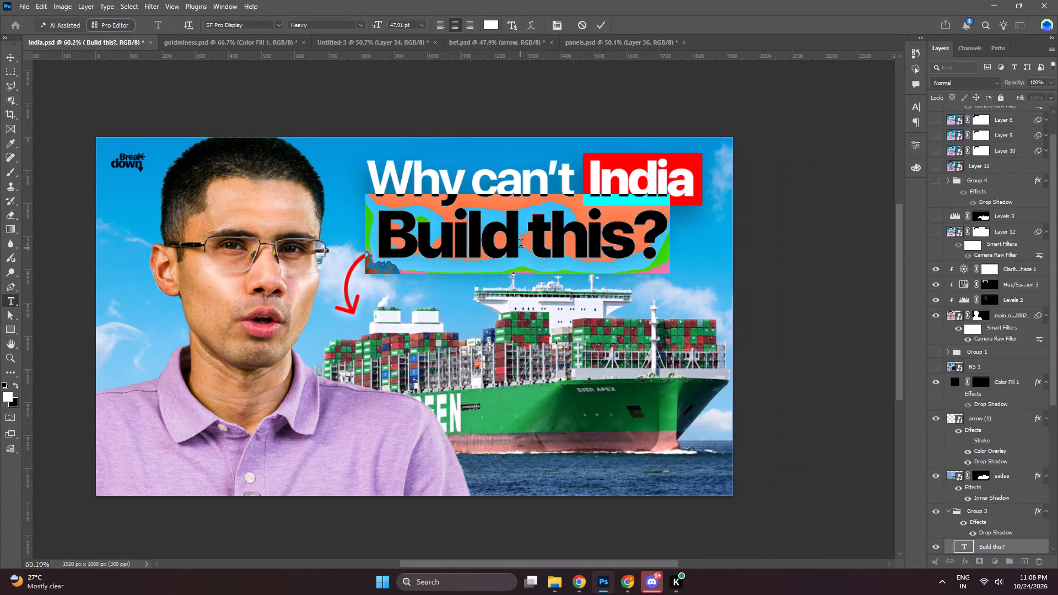
{"action": "left_click", "coordinate": [522, 242]}
{"action": "left_click", "coordinate": [535, 239]}
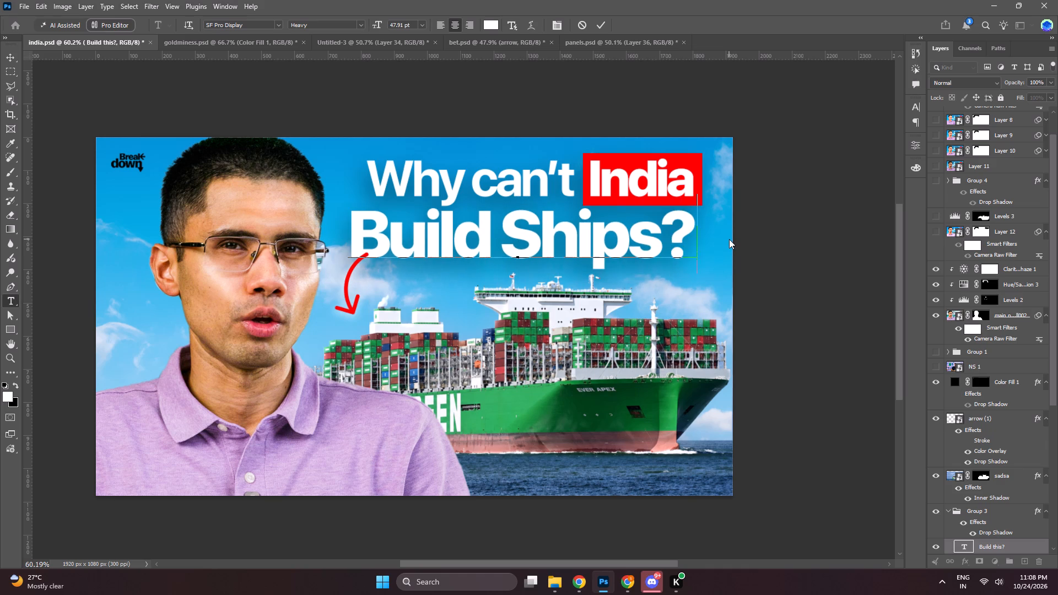
{"action": "key", "text": "Return"}
{"action": "key", "text": "F12"}
{"action": "key", "text": "BackSpace"}
{"action": "key", "text": "BackSpace"}
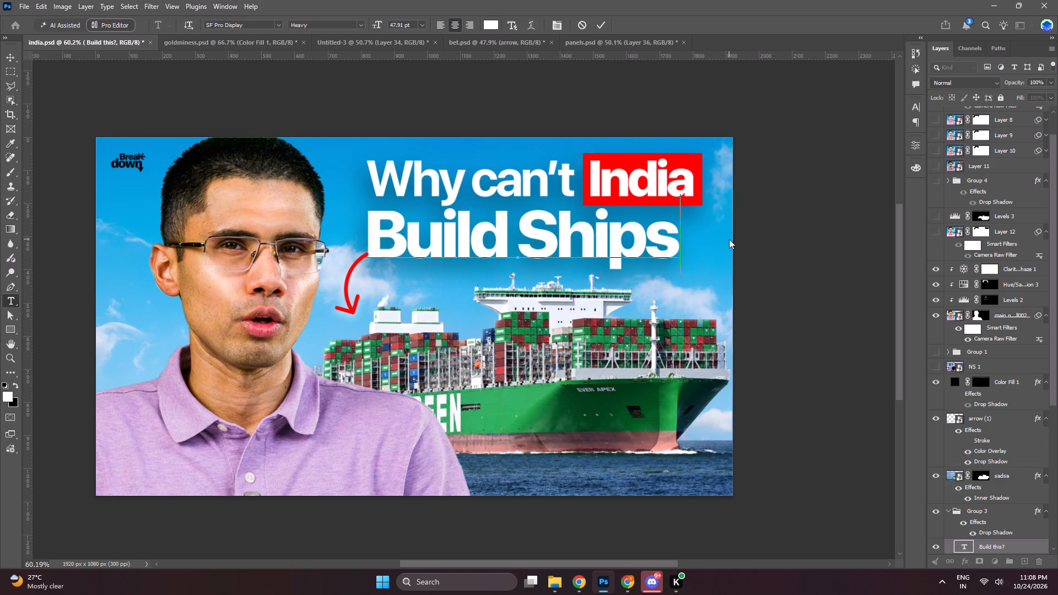
{"action": "key", "text": "shift+question"}
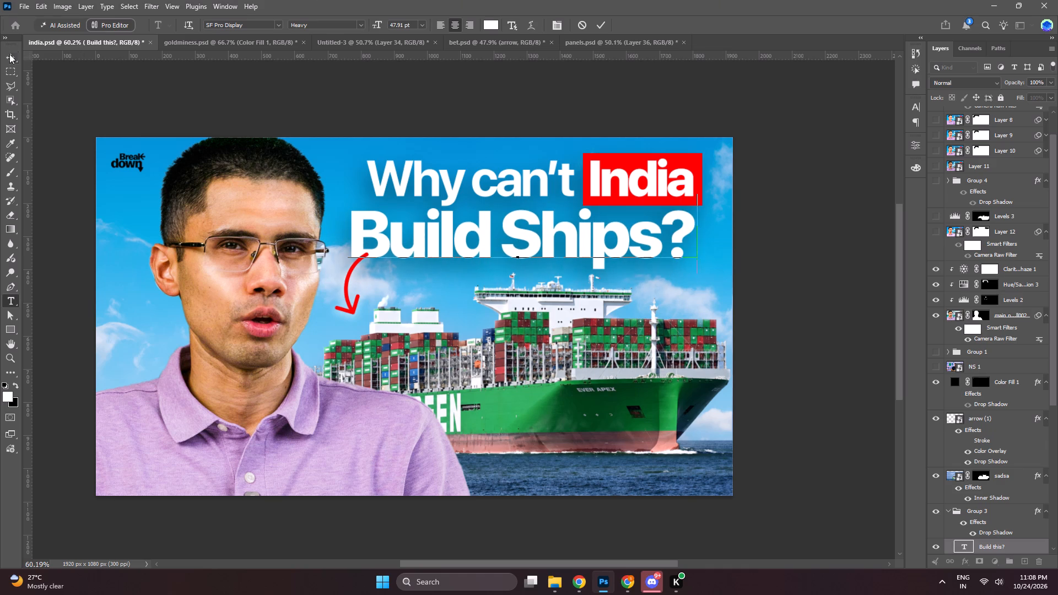
Move the "Build Ships?" line sideways and slightly down so its start lines up beneath "Why can't".
{"action": "left_click", "coordinate": [9, 54]}
{"action": "left_click_drag", "start_coordinate": [438, 249], "coordinate": [438, 246]}
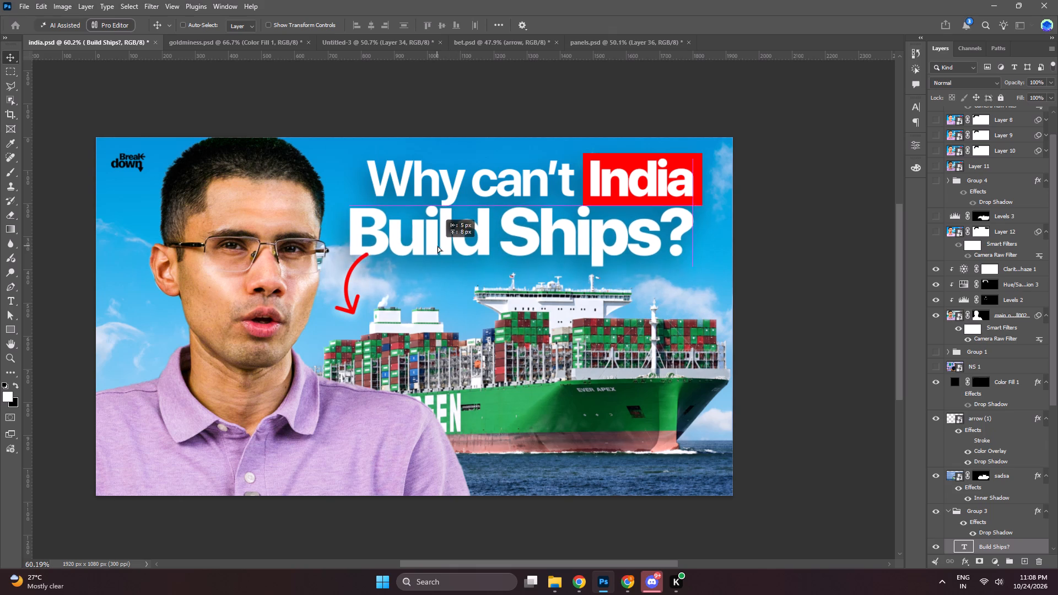
{"action": "left_click_drag", "start_coordinate": [438, 246], "coordinate": [452, 251]}
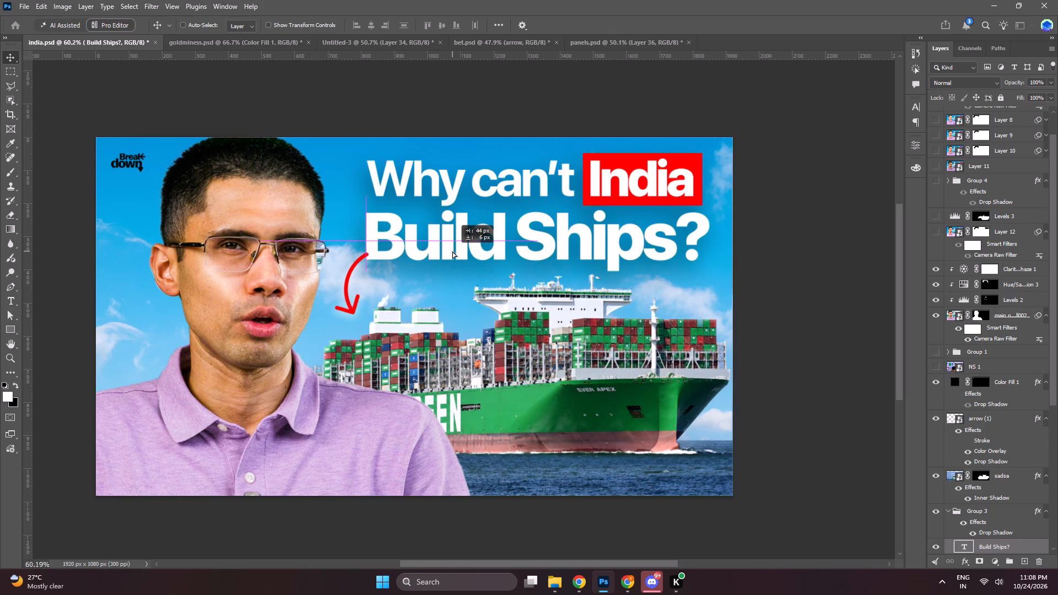
{"action": "left_click_drag", "start_coordinate": [452, 251], "coordinate": [451, 250]}
Select the red arrow and move it straight down about 32 px, closer to the ship's containers.
{"action": "left_click", "coordinate": [349, 300], "text": "ctrl"}
{"action": "left_click", "coordinate": [343, 303], "text": "ctrl"}
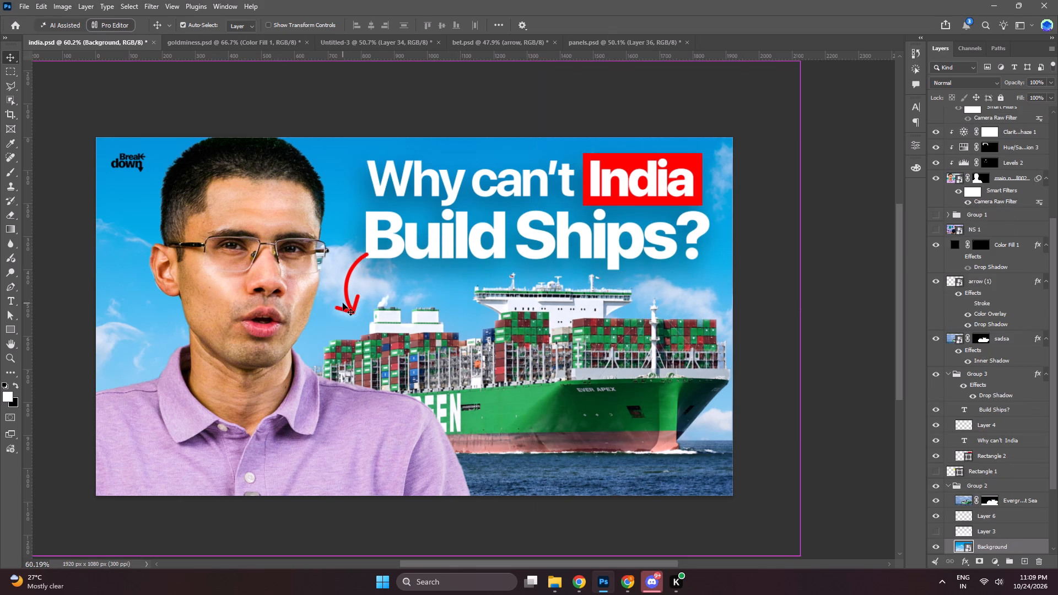
{"action": "left_click", "coordinate": [344, 282], "text": "ctrl"}
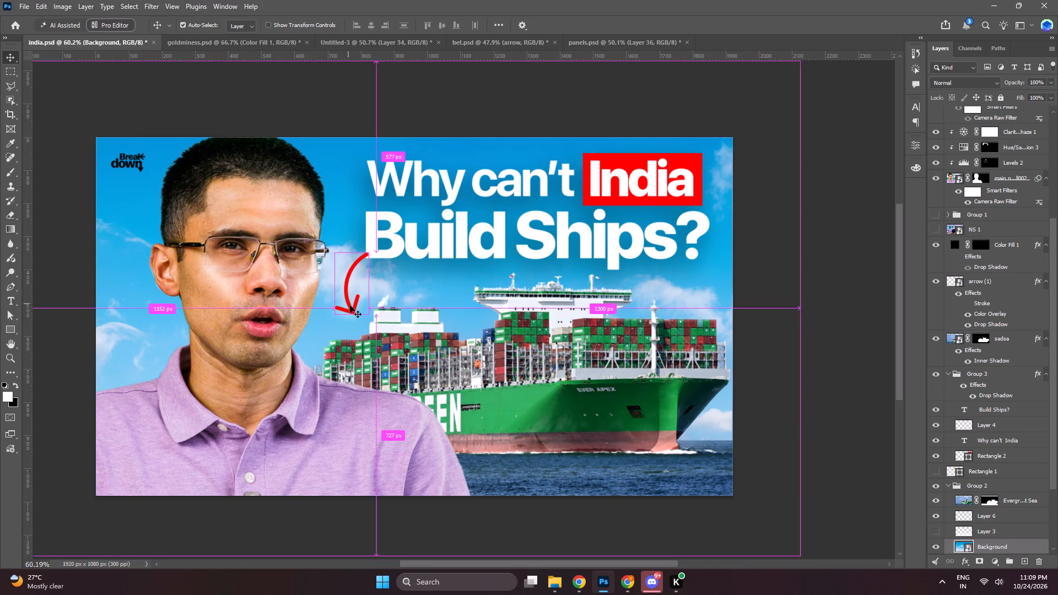
{"action": "left_click", "coordinate": [346, 280], "text": "ctrl"}
{"action": "left_click_drag", "start_coordinate": [347, 286], "coordinate": [349, 297]}
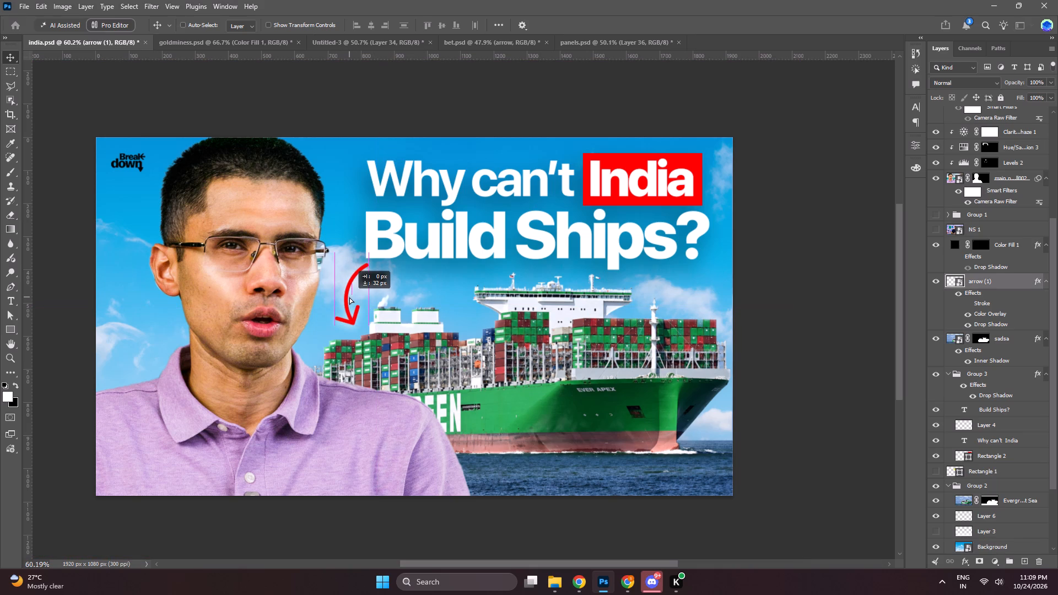
{"action": "left_click_drag", "start_coordinate": [349, 297], "coordinate": [349, 296]}
Rotate the red arrow counter-clockwise so its head points at the containers, and apply the transform.
{"action": "key", "text": "ctrl+t"}
{"action": "left_click_drag", "start_coordinate": [435, 291], "coordinate": [438, 276]}
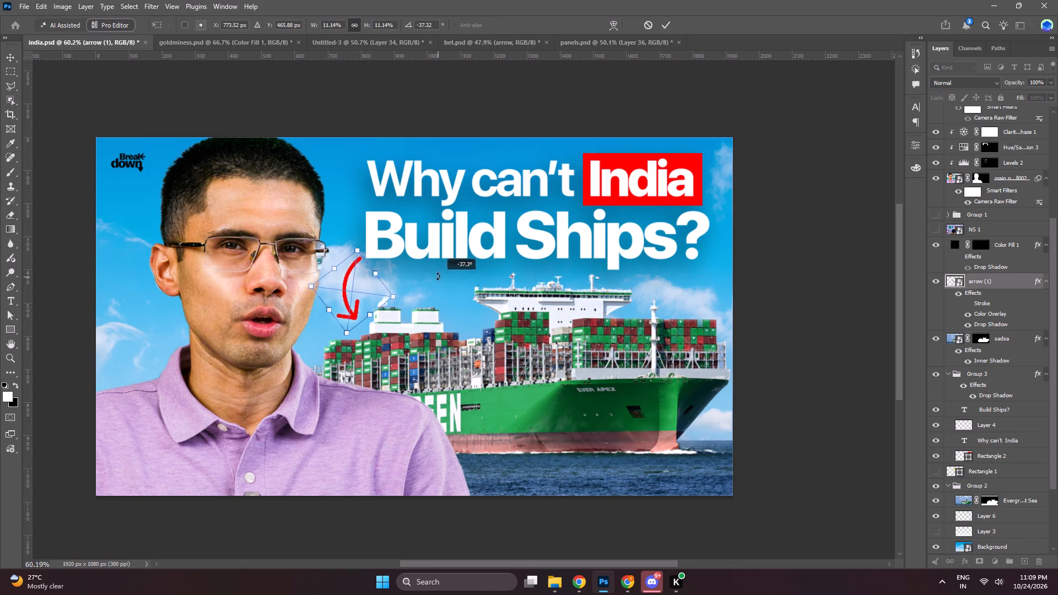
{"action": "left_click_drag", "start_coordinate": [438, 276], "coordinate": [434, 267]}
{"action": "double_click", "coordinate": [350, 277]}
{"action": "left_click", "coordinate": [363, 293]}
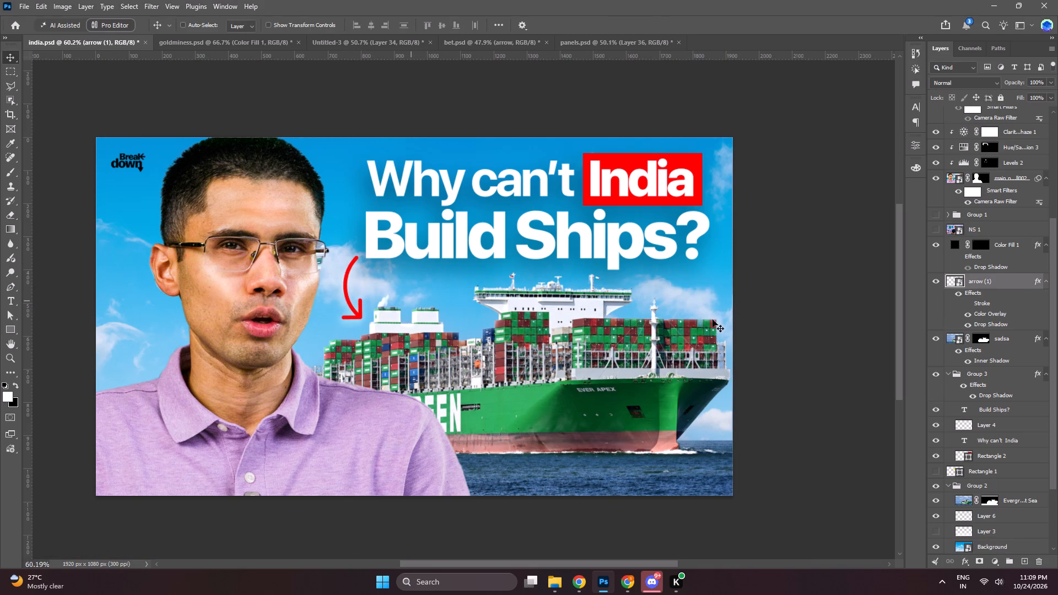
Stamp all visible layers into a new layer above the Clarity/haze adjustment and convert it to a smart object.
{"action": "scroll", "coordinate": [1005, 223], "scroll_direction": "up", "scroll_amount": 14}
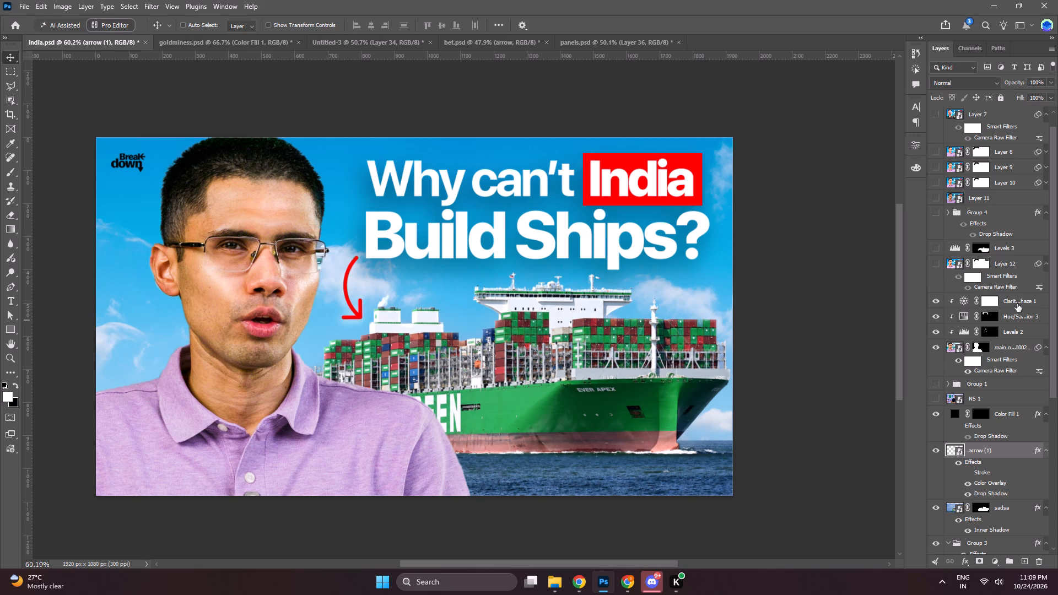
{"action": "left_click", "coordinate": [1017, 304]}
{"action": "key", "text": "ctrl+alt+shift+e"}
{"action": "right_click", "coordinate": [1018, 299]}
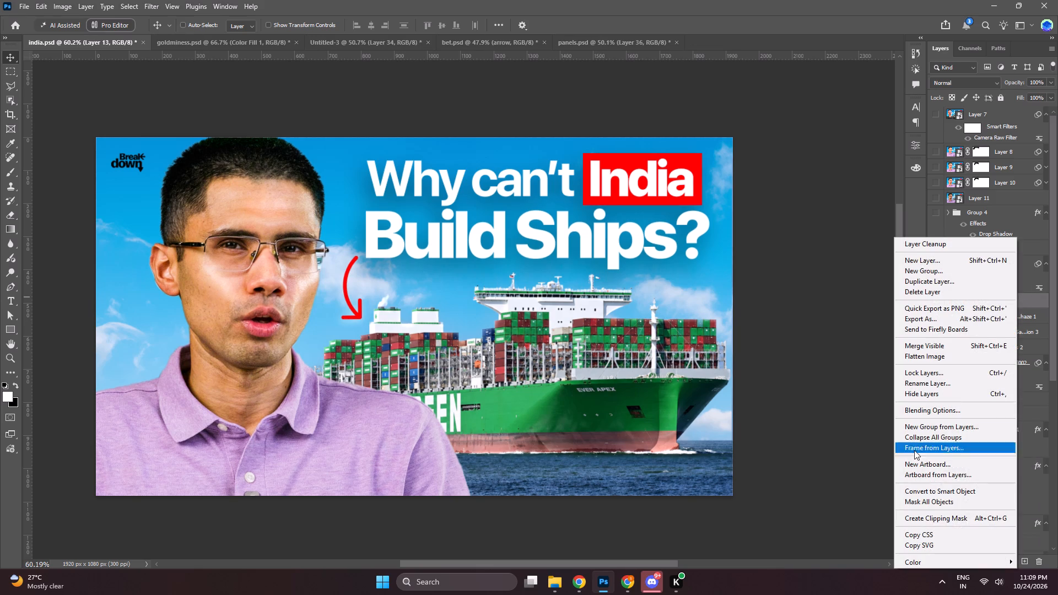
{"action": "left_click", "coordinate": [942, 489]}
Copy the Camera Raw smart filter and the layer mask from Layer 12 onto the new Layer 13.
{"action": "left_click_drag", "start_coordinate": [1037, 263], "coordinate": [1027, 306], "text": "alt"}
{"action": "left_click_drag", "start_coordinate": [981, 264], "coordinate": [986, 302], "text": "alt"}
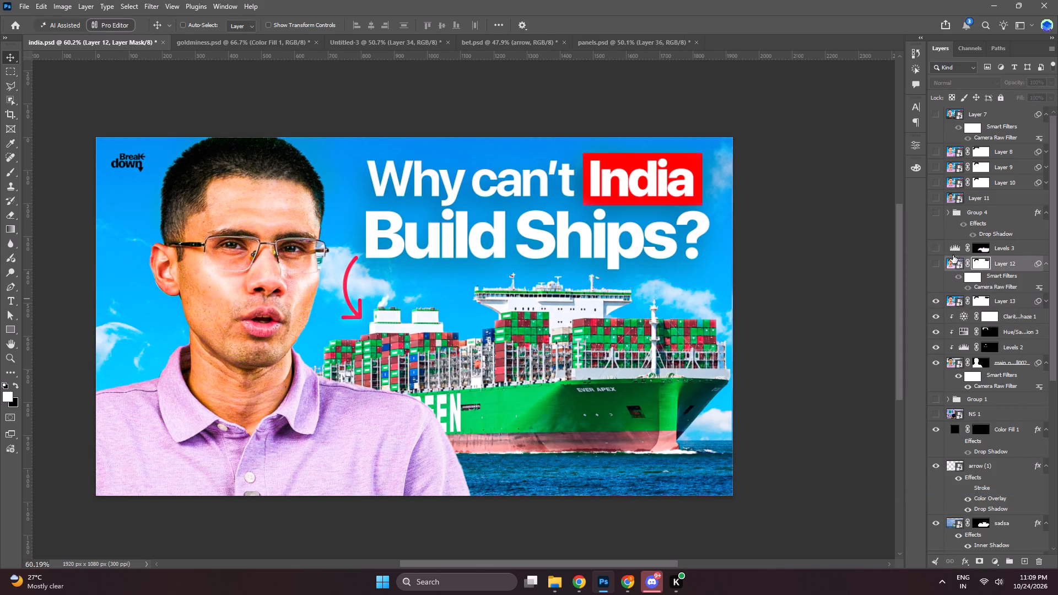
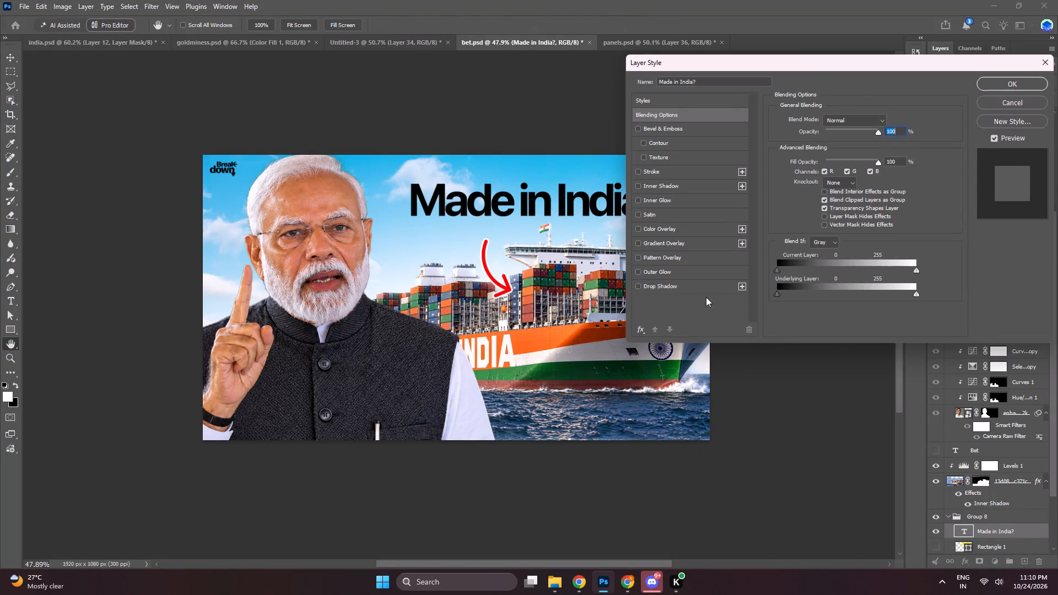
Add a white Drop Shadow glow to the "Made in India?" text with 100% opacity and a size of 169 px.
{"action": "left_click", "coordinate": [695, 286]}
{"action": "left_click_drag", "start_coordinate": [845, 136], "coordinate": [903, 131]}
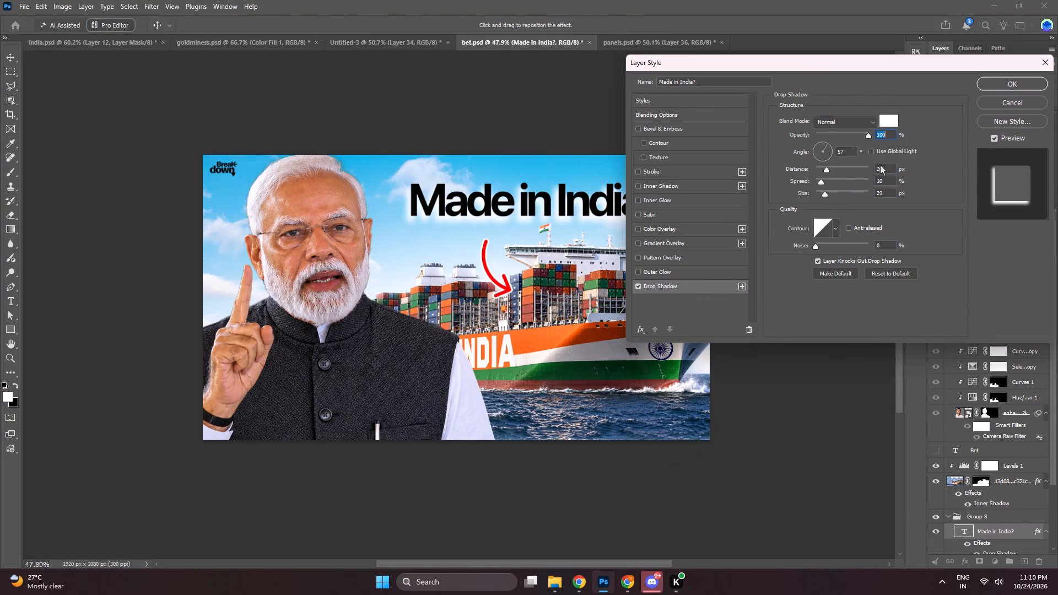
{"action": "left_click_drag", "start_coordinate": [839, 193], "coordinate": [854, 191]}
{"action": "left_click", "coordinate": [838, 131]}
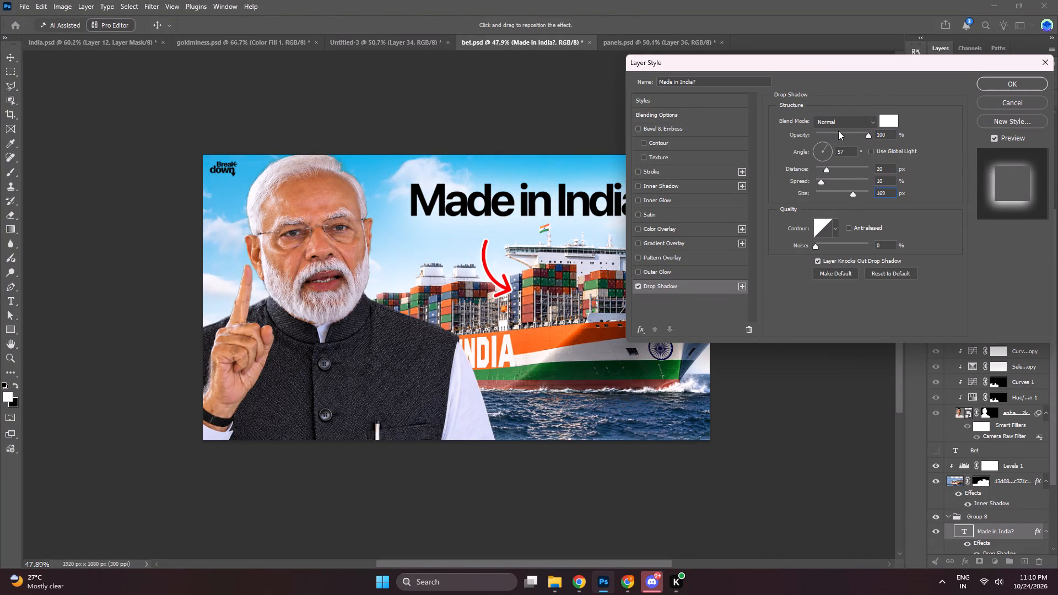
{"action": "left_click", "coordinate": [1017, 87]}
Add a new empty layer directly above Layer 9, beneath the headline group.
{"action": "scroll", "coordinate": [1001, 485], "scroll_direction": "down", "scroll_amount": 5}
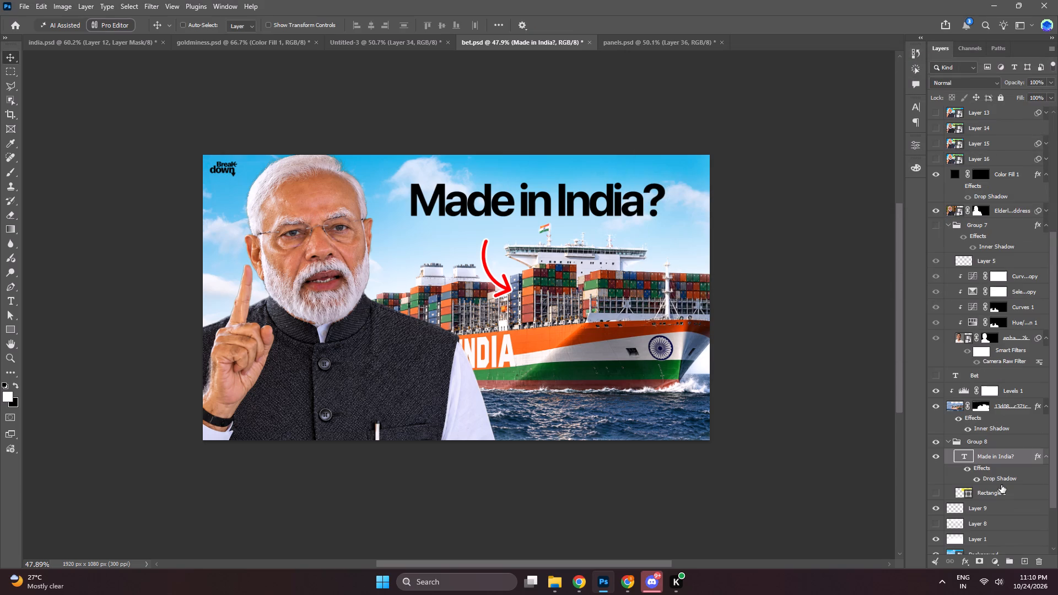
{"action": "left_click", "coordinate": [990, 492]}
{"action": "left_click", "coordinate": [990, 525]}
{"action": "left_click", "coordinate": [999, 486]}
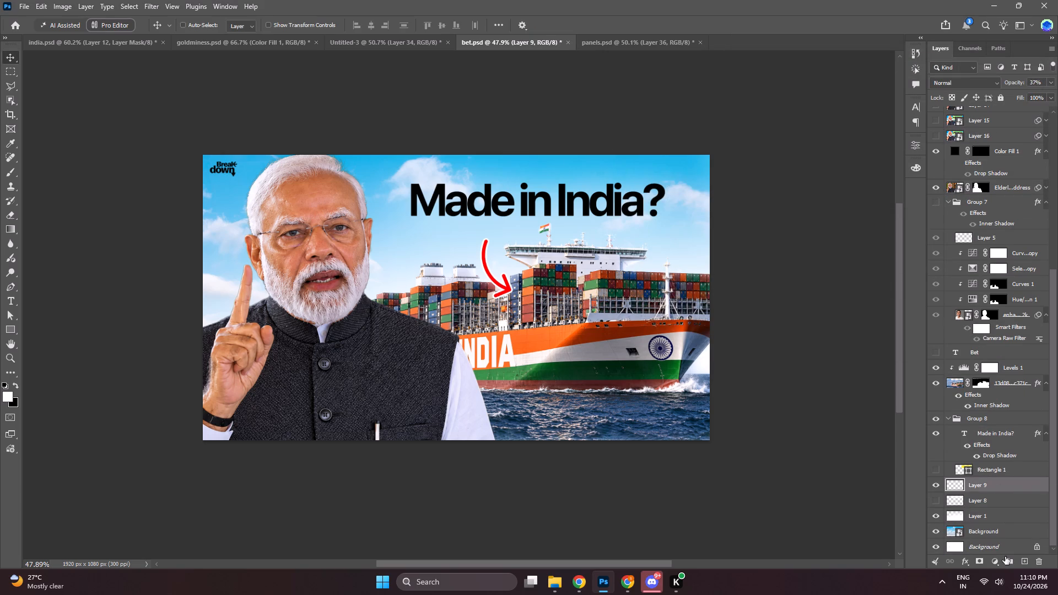
{"action": "left_click", "coordinate": [1023, 561]}
Paint a broad soft white haze across the sky behind the ship using a brush of about 1186 px.
{"action": "left_click", "coordinate": [10, 171]}
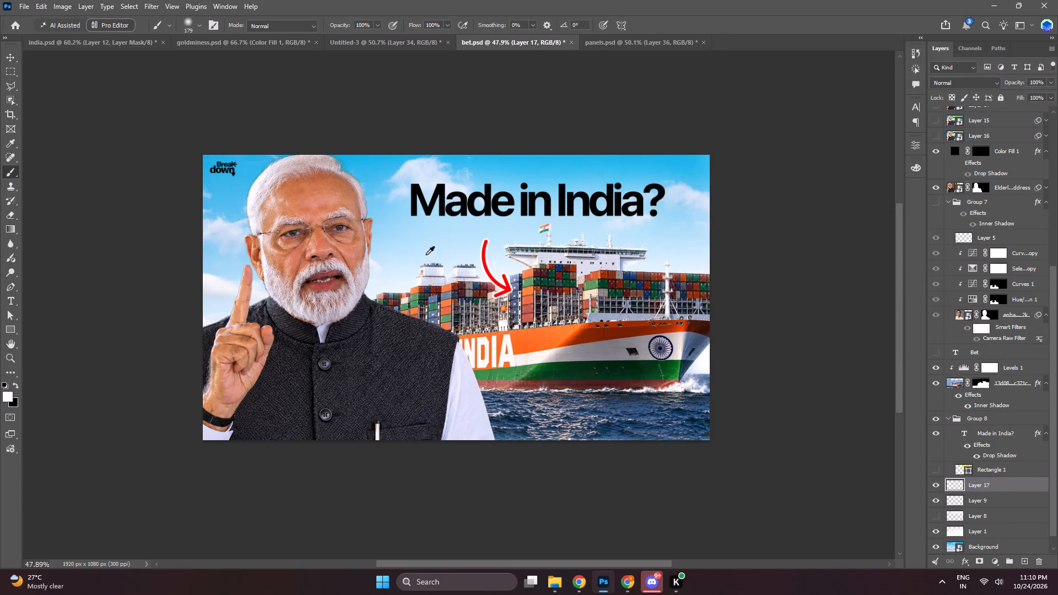
{"action": "left_click", "coordinate": [454, 253], "text": "alt"}
{"action": "left_click", "coordinate": [9, 397]}
{"action": "left_click_drag", "start_coordinate": [655, 269], "coordinate": [654, 263]}
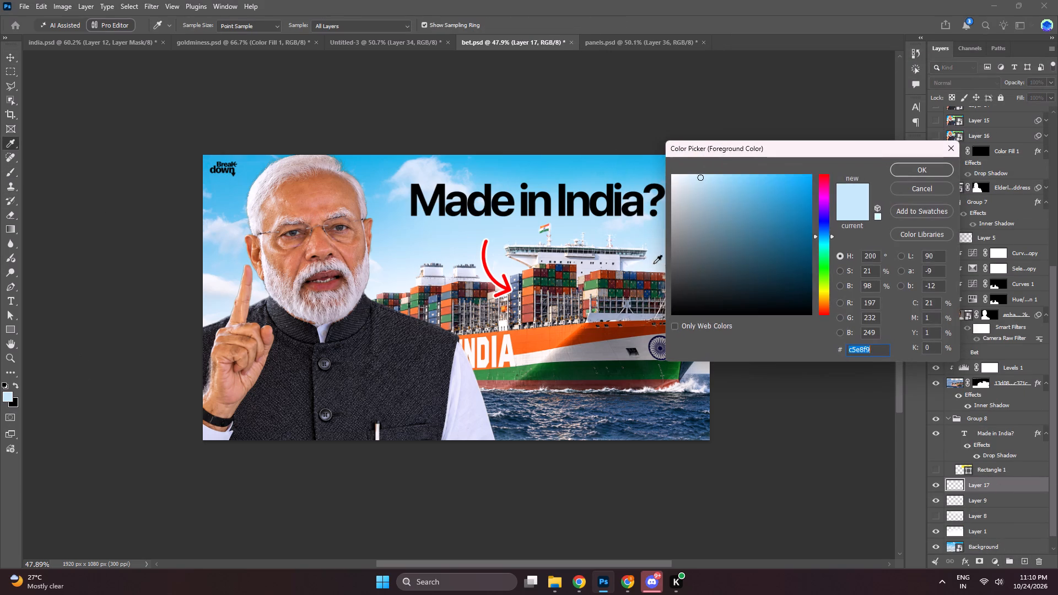
{"action": "left_click_drag", "start_coordinate": [654, 263], "coordinate": [542, 138]}
{"action": "left_click_drag", "start_coordinate": [734, 215], "coordinate": [489, 59]}
{"action": "left_click", "coordinate": [898, 166]}
{"action": "right_click_drag", "start_coordinate": [460, 259], "coordinate": [527, 256], "text": "alt"}
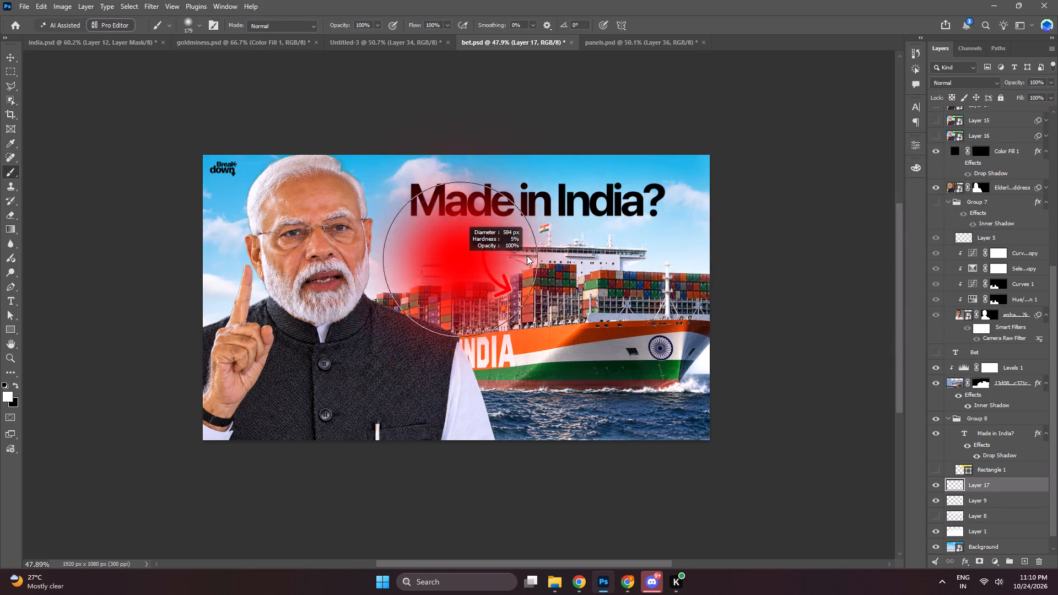
{"action": "right_click_drag", "start_coordinate": [527, 256], "coordinate": [595, 260], "text": "alt"}
{"action": "left_click_drag", "start_coordinate": [437, 312], "coordinate": [1057, 284]}
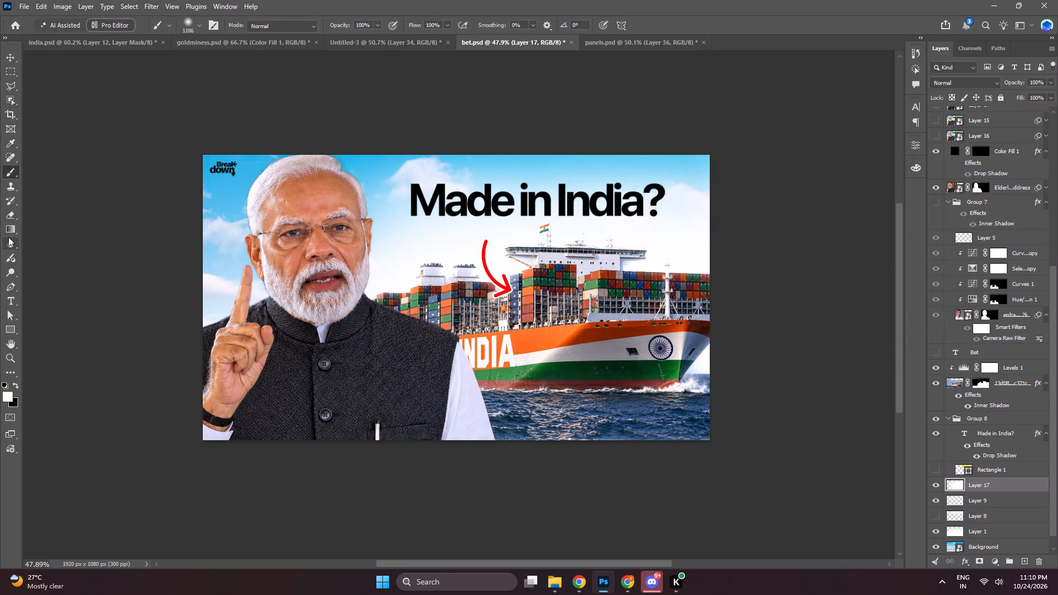
Erase the upper part of the white haze along the top of the sky with a soft eraser of about 1035 px.
{"action": "left_click", "coordinate": [9, 215]}
{"action": "right_click_drag", "start_coordinate": [358, 180], "coordinate": [425, 183], "text": "alt"}
{"action": "left_click_drag", "start_coordinate": [266, 133], "coordinate": [849, 53]}
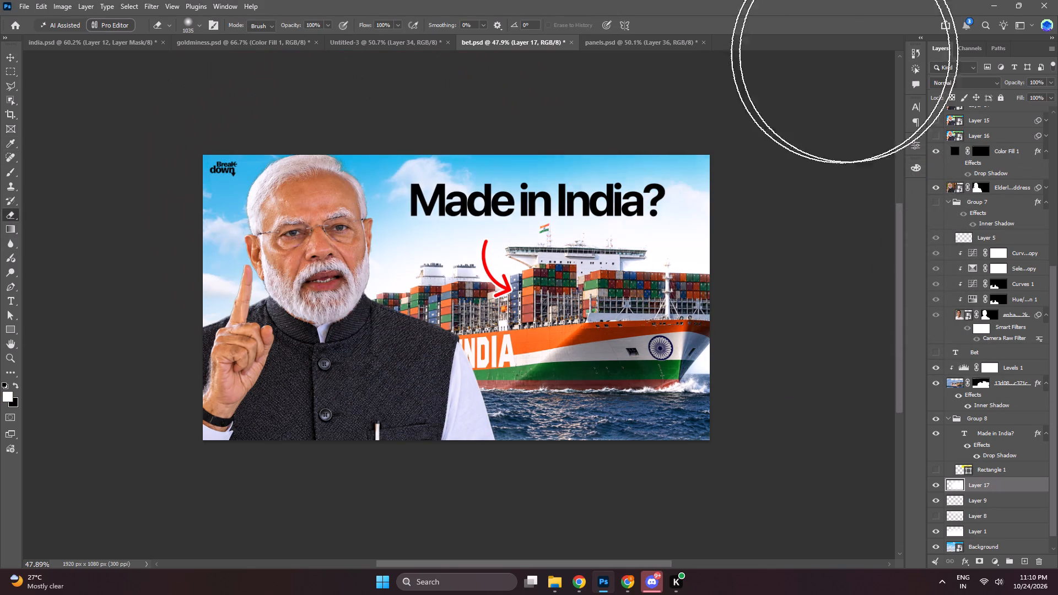
{"action": "left_click_drag", "start_coordinate": [849, 53], "coordinate": [1057, 11]}
{"action": "left_click_drag", "start_coordinate": [234, 126], "coordinate": [1057, 6]}
{"action": "left_click_drag", "start_coordinate": [242, 150], "coordinate": [1057, 17]}
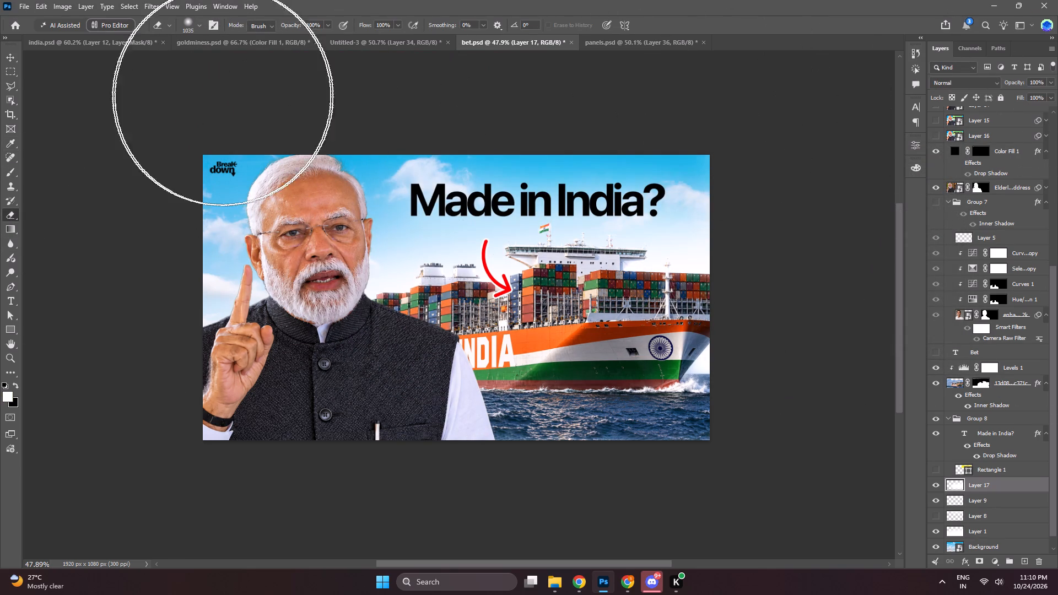
{"action": "left_click_drag", "start_coordinate": [462, 95], "coordinate": [1057, 47]}
{"action": "left_click_drag", "start_coordinate": [701, 105], "coordinate": [873, 60]}
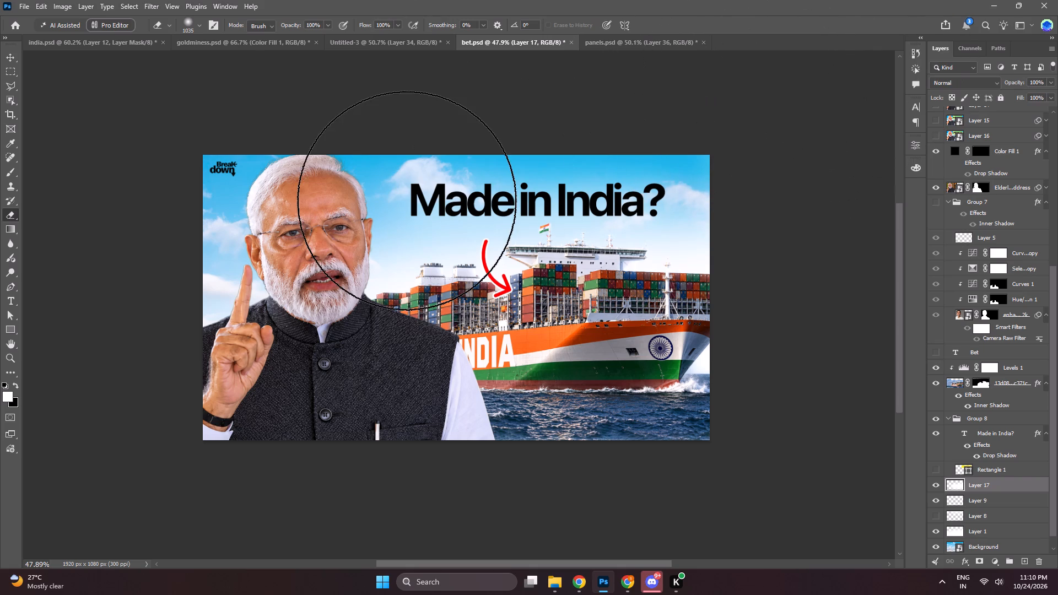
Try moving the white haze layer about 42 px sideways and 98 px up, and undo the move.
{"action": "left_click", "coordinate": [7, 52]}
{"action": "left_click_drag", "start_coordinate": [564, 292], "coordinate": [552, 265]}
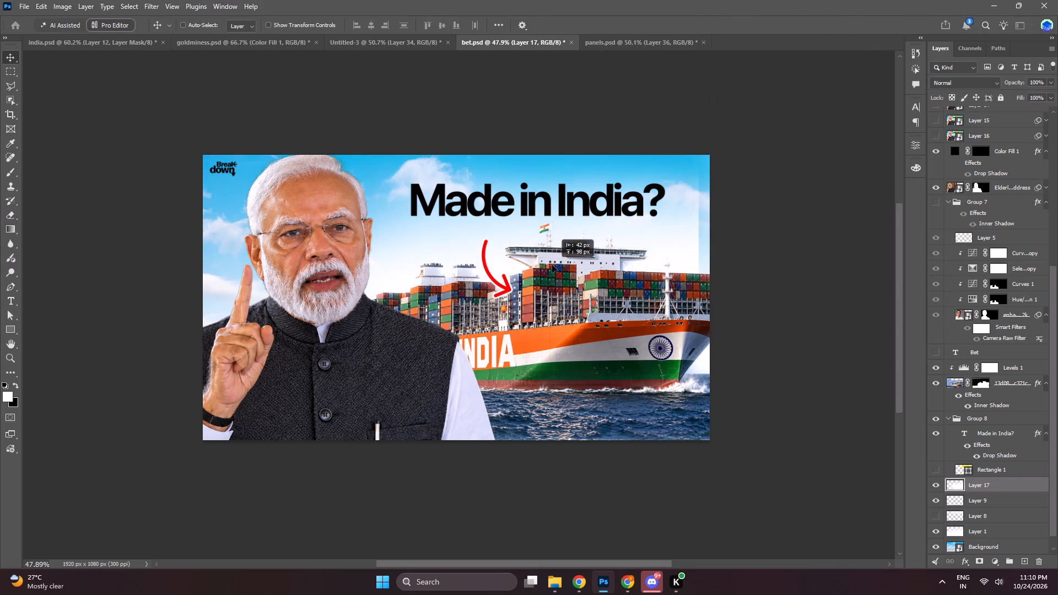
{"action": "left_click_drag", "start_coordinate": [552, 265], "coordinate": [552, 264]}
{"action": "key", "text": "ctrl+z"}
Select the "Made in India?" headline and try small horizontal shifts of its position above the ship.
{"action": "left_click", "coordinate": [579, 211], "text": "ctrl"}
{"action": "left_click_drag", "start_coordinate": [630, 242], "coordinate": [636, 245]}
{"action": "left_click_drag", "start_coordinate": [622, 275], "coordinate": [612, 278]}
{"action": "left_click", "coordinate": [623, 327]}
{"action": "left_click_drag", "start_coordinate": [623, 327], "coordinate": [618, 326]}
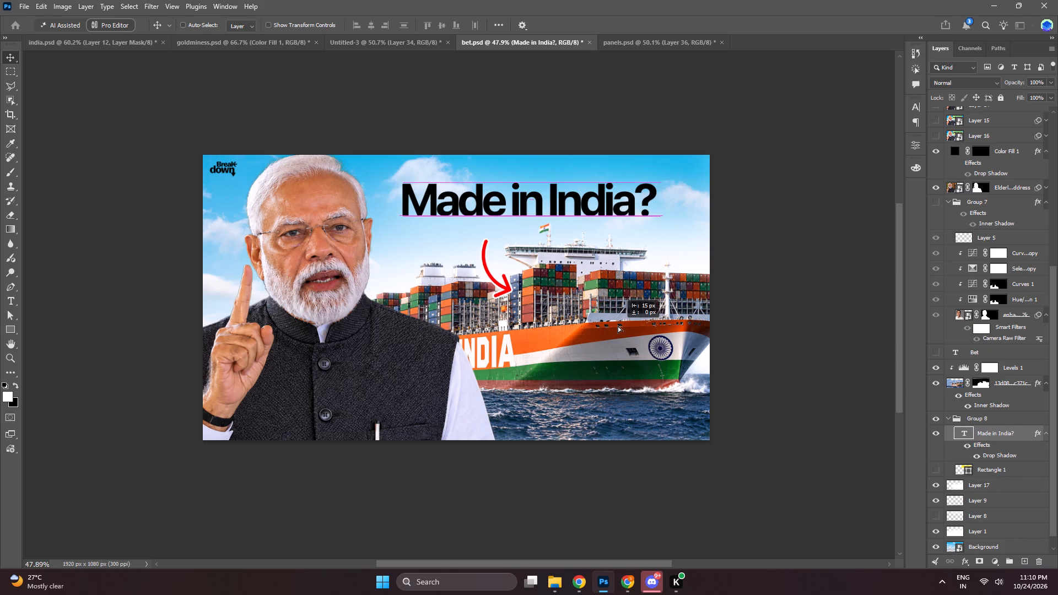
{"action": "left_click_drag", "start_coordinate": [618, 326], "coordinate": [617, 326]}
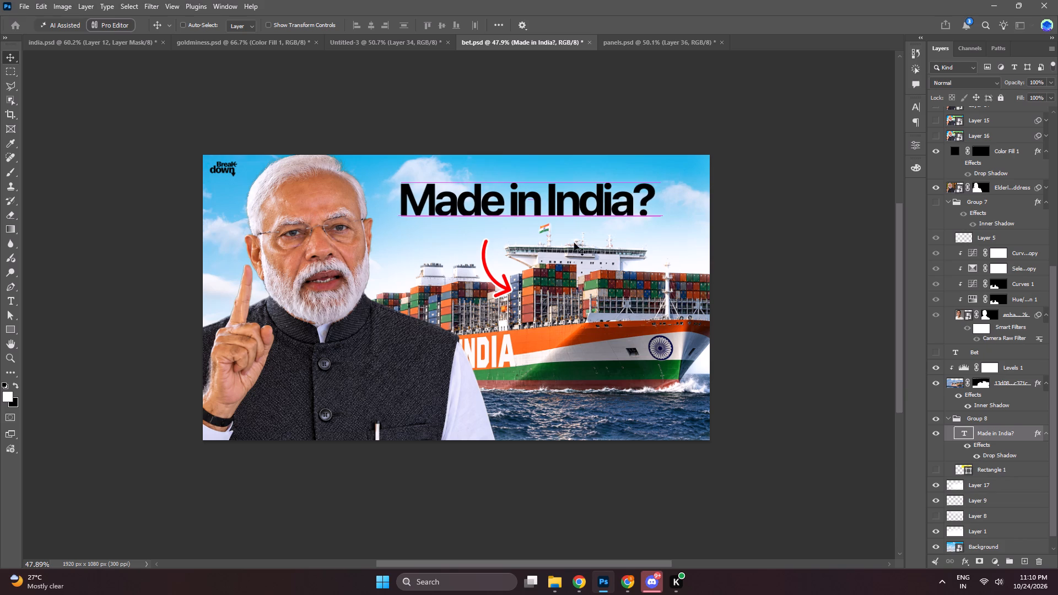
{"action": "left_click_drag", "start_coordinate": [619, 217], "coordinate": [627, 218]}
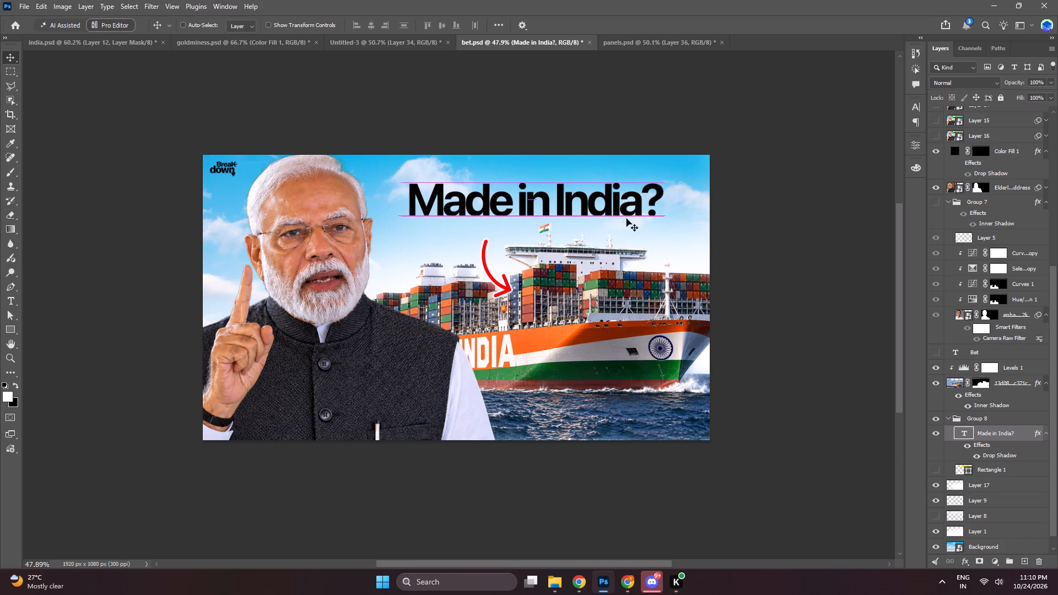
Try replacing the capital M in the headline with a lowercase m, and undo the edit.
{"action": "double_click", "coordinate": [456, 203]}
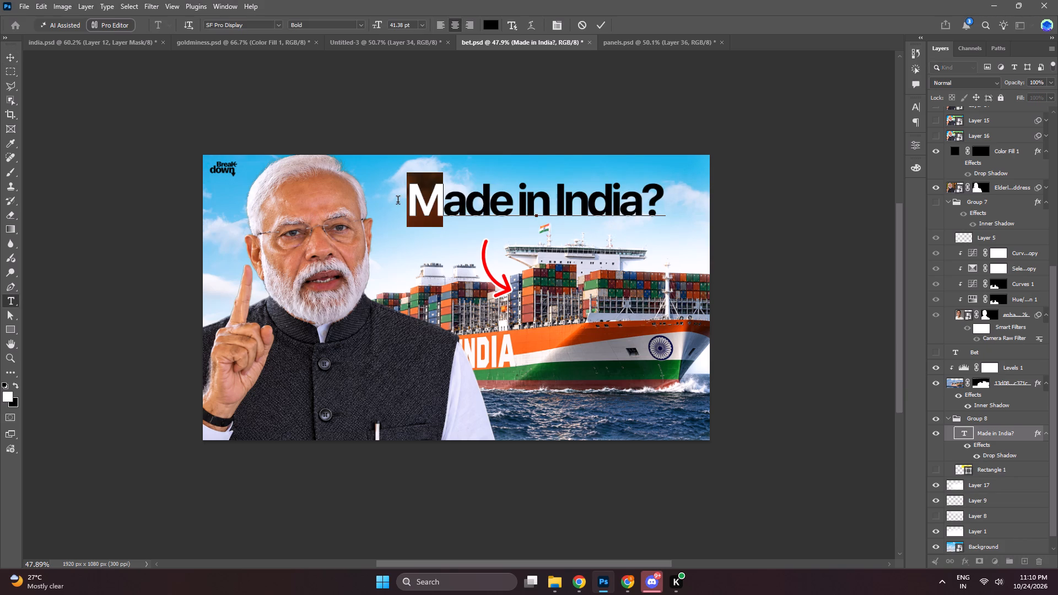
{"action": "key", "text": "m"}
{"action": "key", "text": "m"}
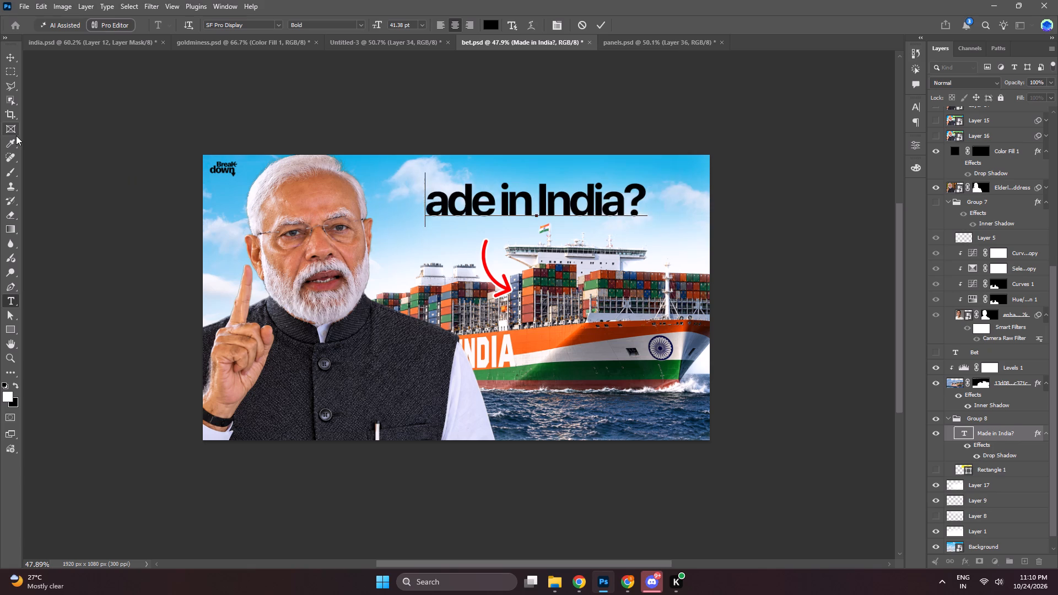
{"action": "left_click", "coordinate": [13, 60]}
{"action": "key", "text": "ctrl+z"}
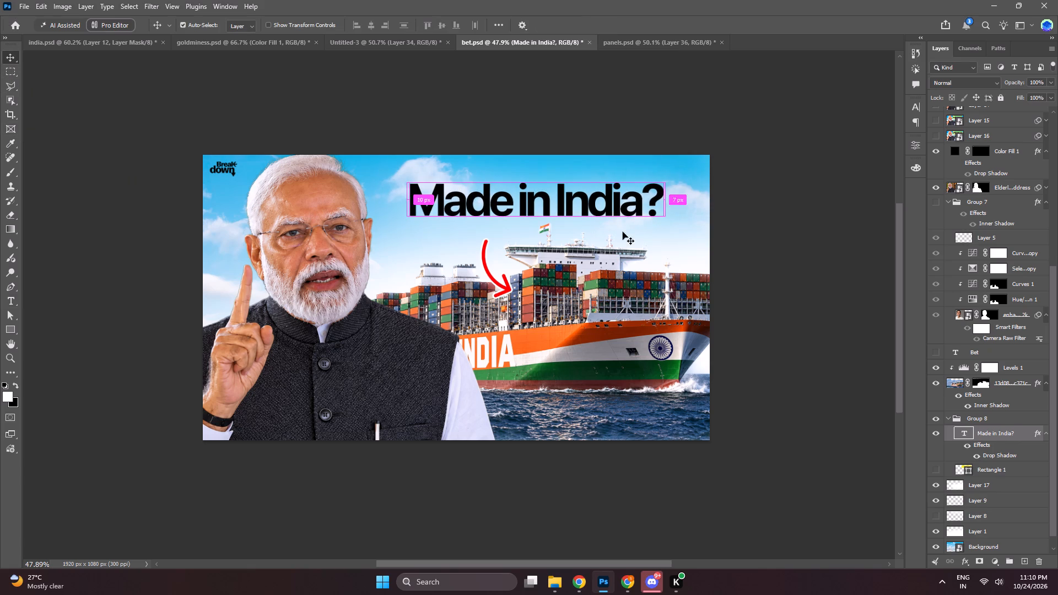
Scale the "Made in India?" headline down slightly and reposition it in the sky above the arrow and the ship's bridge.
{"action": "left_click", "coordinate": [496, 290]}
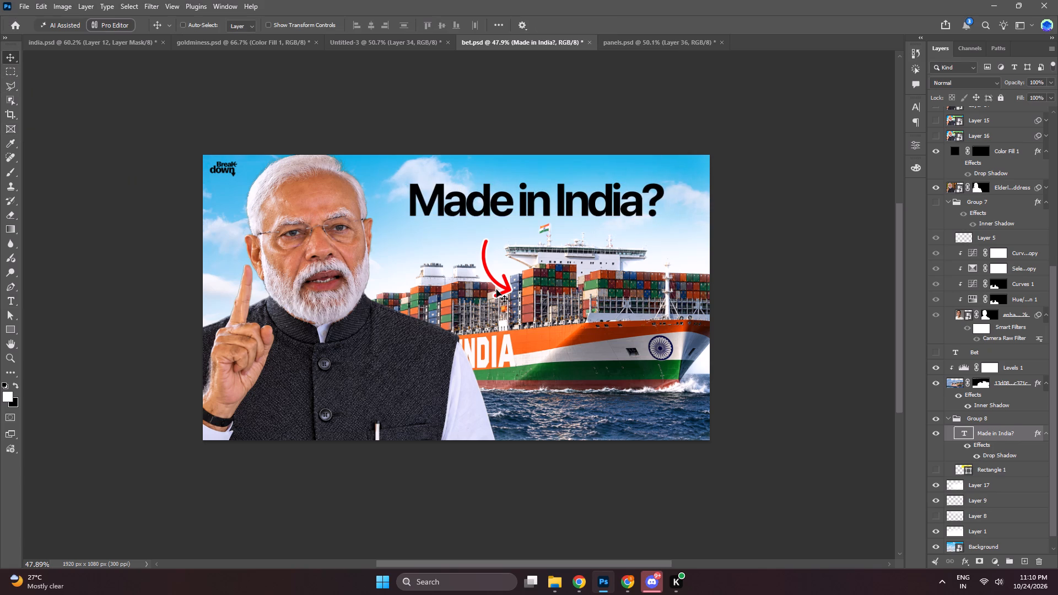
{"action": "left_click_drag", "start_coordinate": [527, 284], "coordinate": [520, 288]}
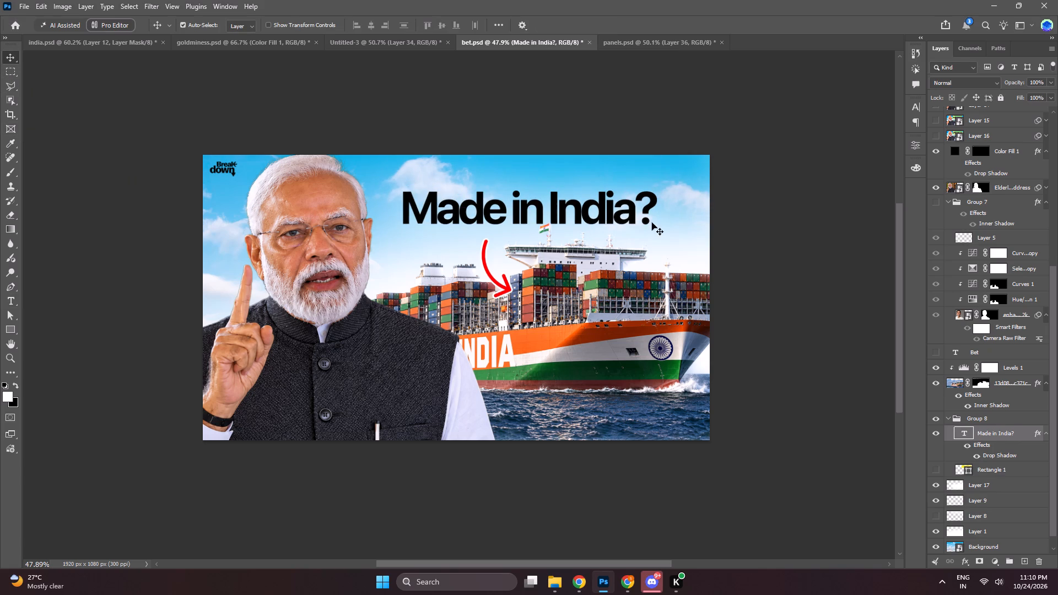
{"action": "key", "text": "ctrl+t"}
{"action": "left_click_drag", "start_coordinate": [656, 215], "coordinate": [620, 216]}
{"action": "double_click", "coordinate": [615, 215]}
{"action": "left_click_drag", "start_coordinate": [586, 228], "coordinate": [593, 224]}
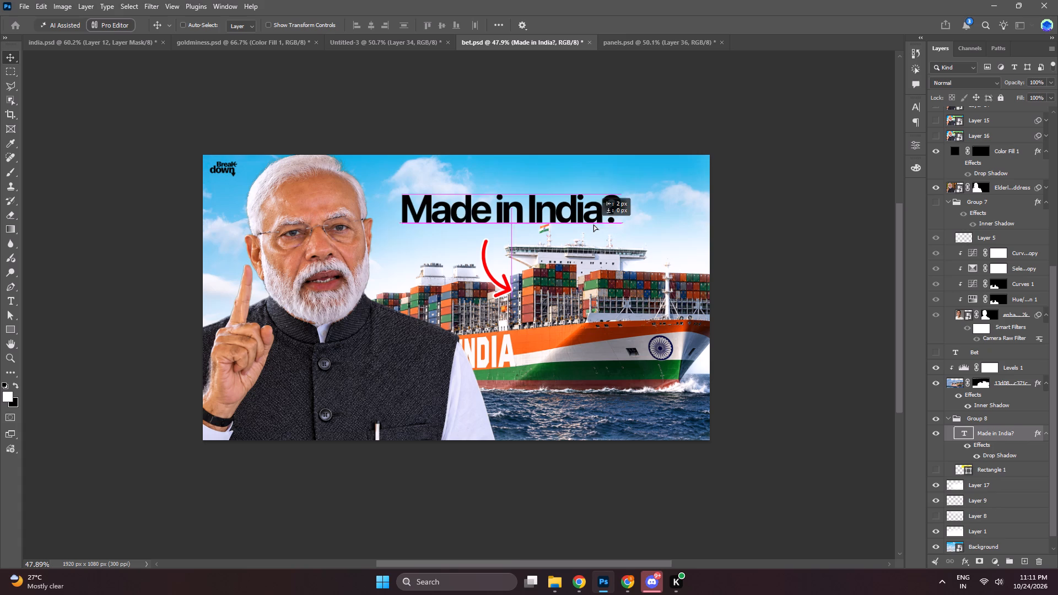
{"action": "left_click_drag", "start_coordinate": [593, 224], "coordinate": [593, 221]}
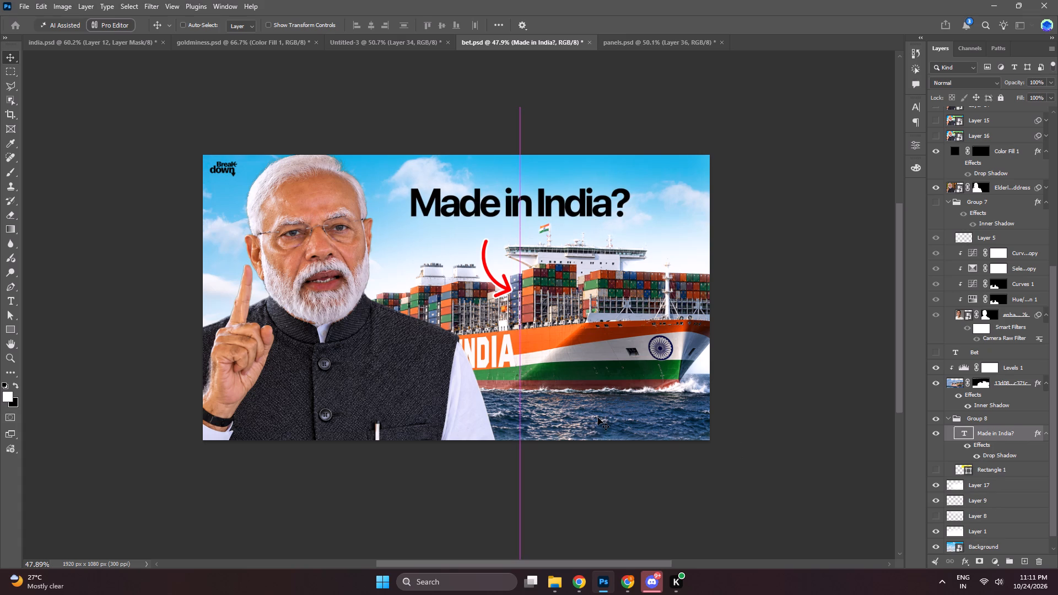
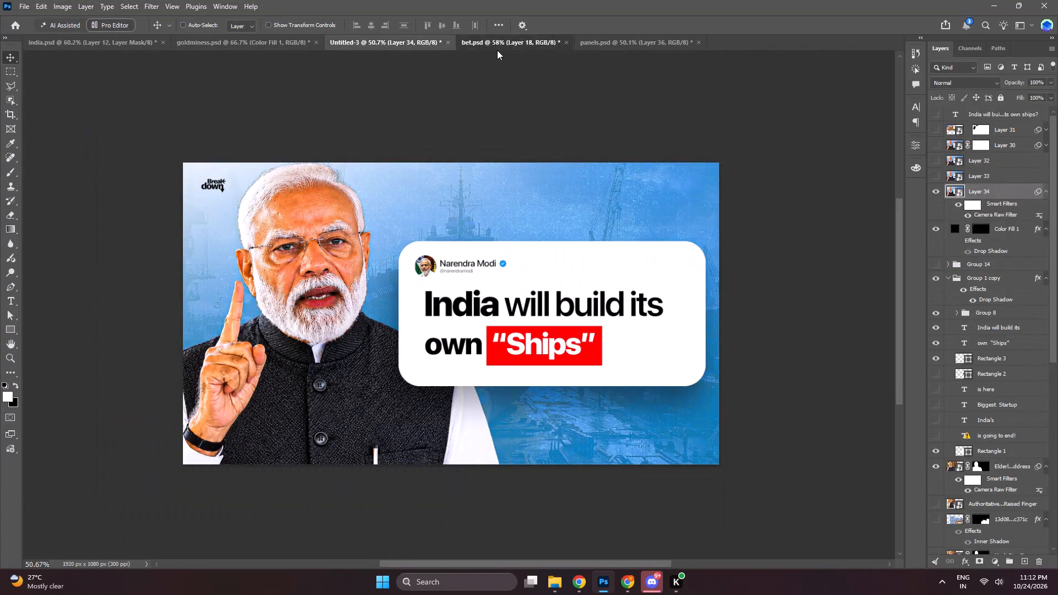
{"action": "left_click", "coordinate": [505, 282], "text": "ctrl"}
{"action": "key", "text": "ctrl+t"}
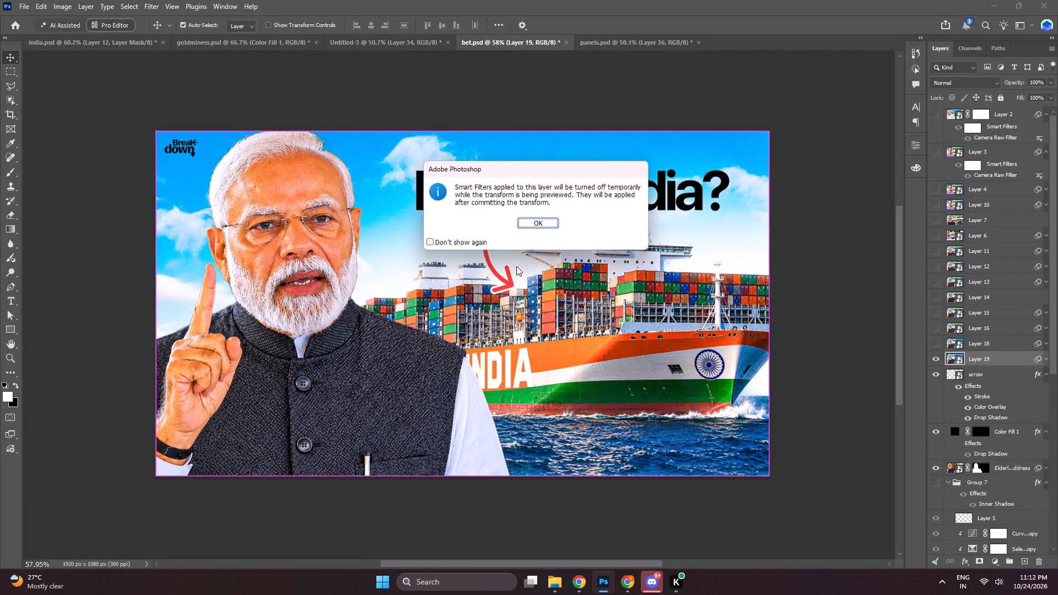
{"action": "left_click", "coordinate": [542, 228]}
Scale the red arrow below the "Made in India?" headline down to about 9.85%.
{"action": "left_click", "coordinate": [935, 360]}
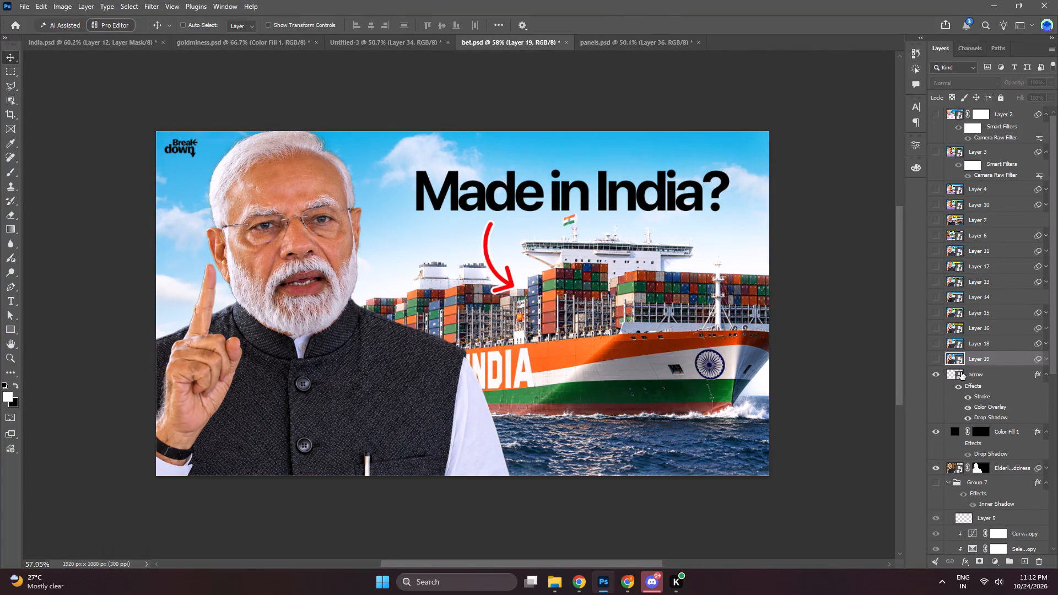
{"action": "left_click", "coordinate": [961, 372]}
{"action": "key", "text": "ctrl+5"}
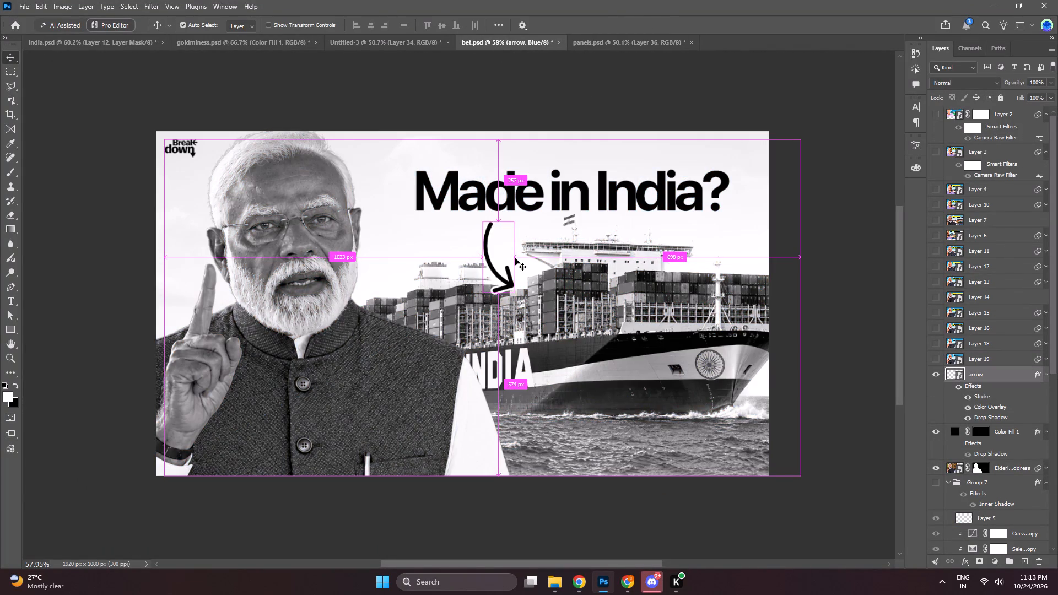
{"action": "key", "text": "ctrl+z"}
{"action": "key", "text": "ctrl+t"}
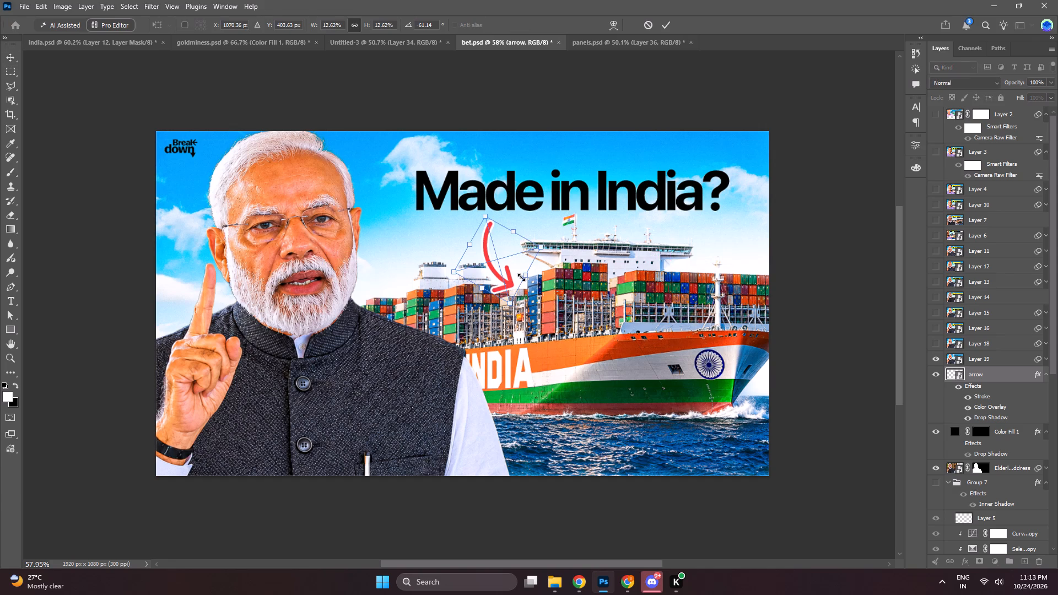
{"action": "left_click_drag", "start_coordinate": [530, 274], "coordinate": [516, 270]}
{"action": "double_click", "coordinate": [504, 264]}
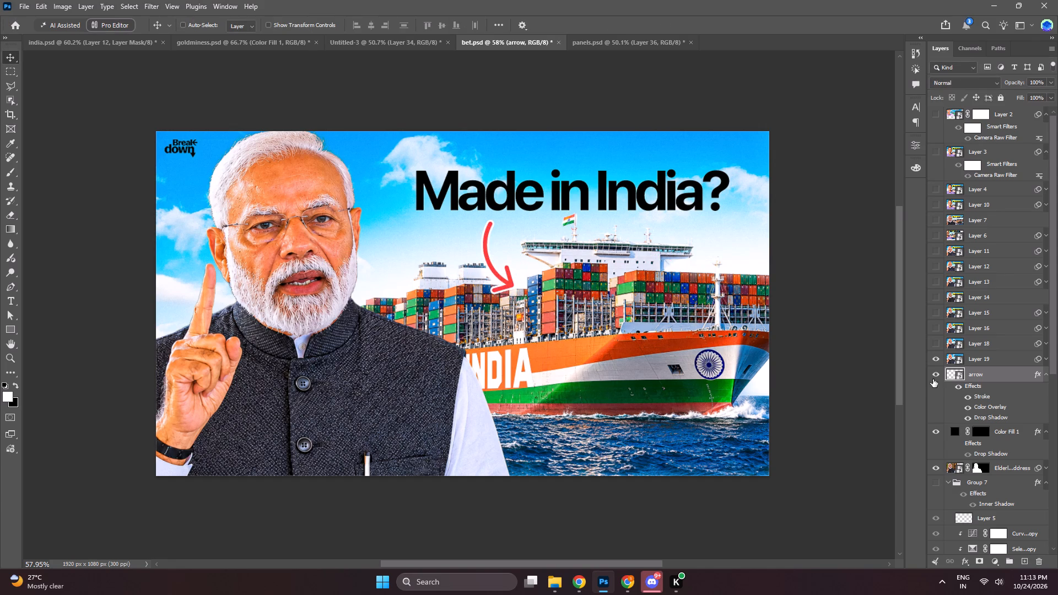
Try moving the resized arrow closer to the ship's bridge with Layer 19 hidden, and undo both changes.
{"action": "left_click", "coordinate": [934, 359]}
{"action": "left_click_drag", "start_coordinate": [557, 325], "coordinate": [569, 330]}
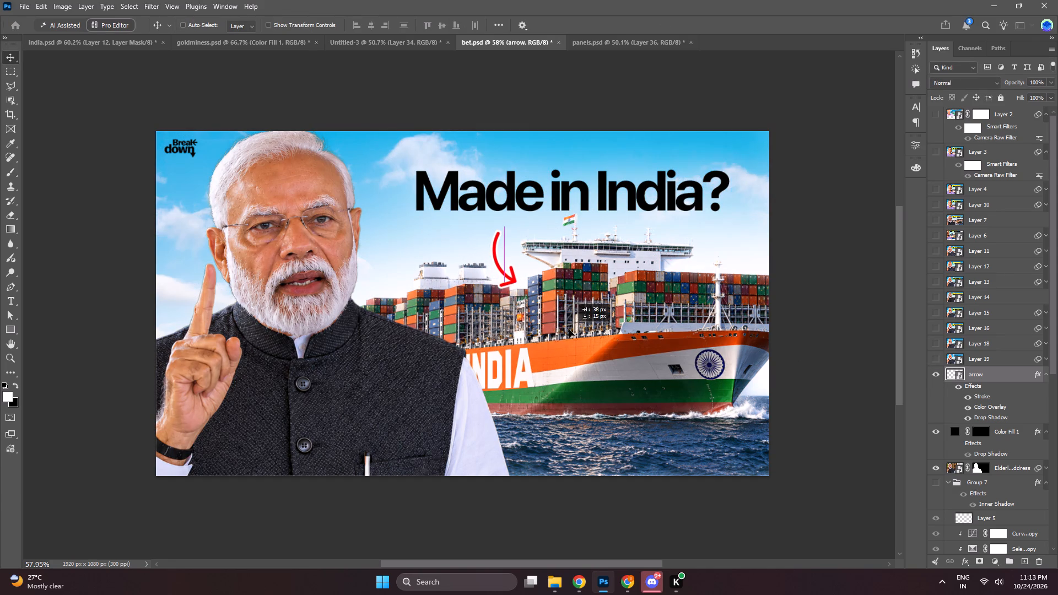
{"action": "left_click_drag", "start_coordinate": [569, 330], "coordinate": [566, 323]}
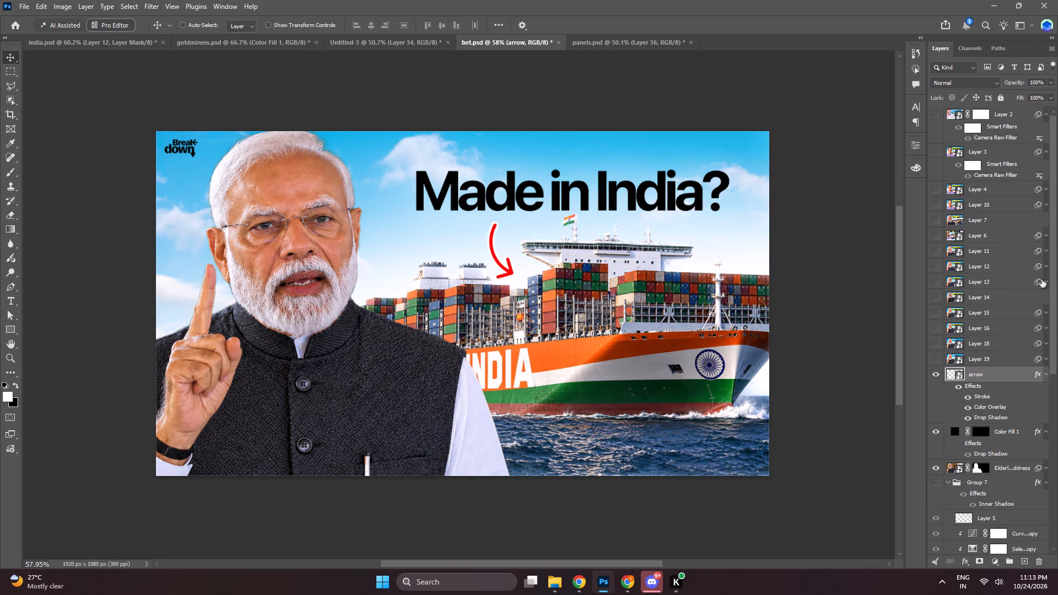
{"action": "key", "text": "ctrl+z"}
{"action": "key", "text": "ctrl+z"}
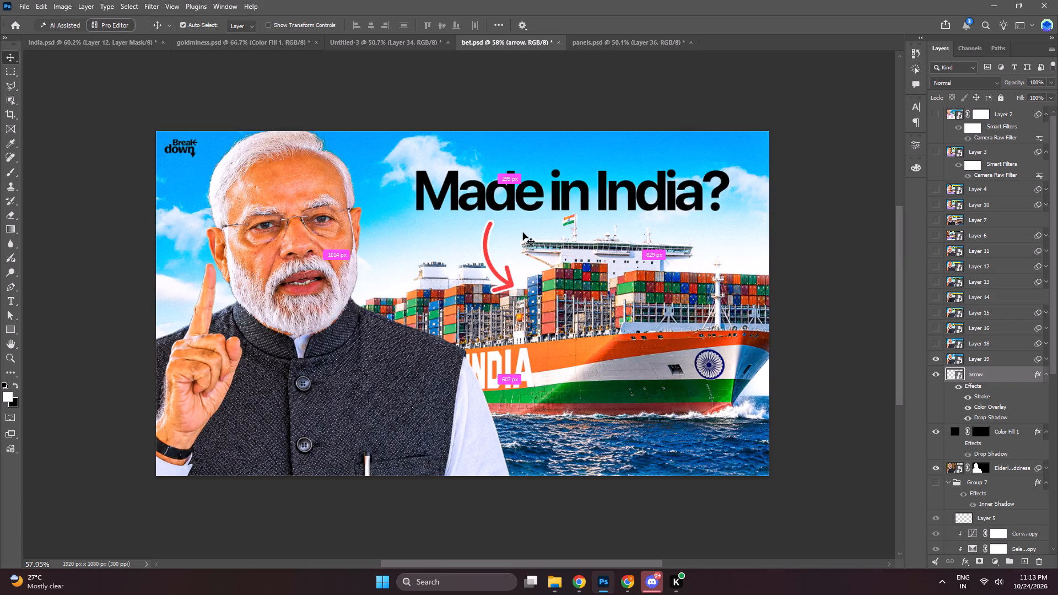
Hide Layer 19 and shift the resized arrow slightly toward the ship's bridge, comparing the image with and without that layer.
{"action": "key", "text": "ctrl+t"}
{"action": "left_click", "coordinate": [935, 362]}
{"action": "key", "text": "ctrl+t"}
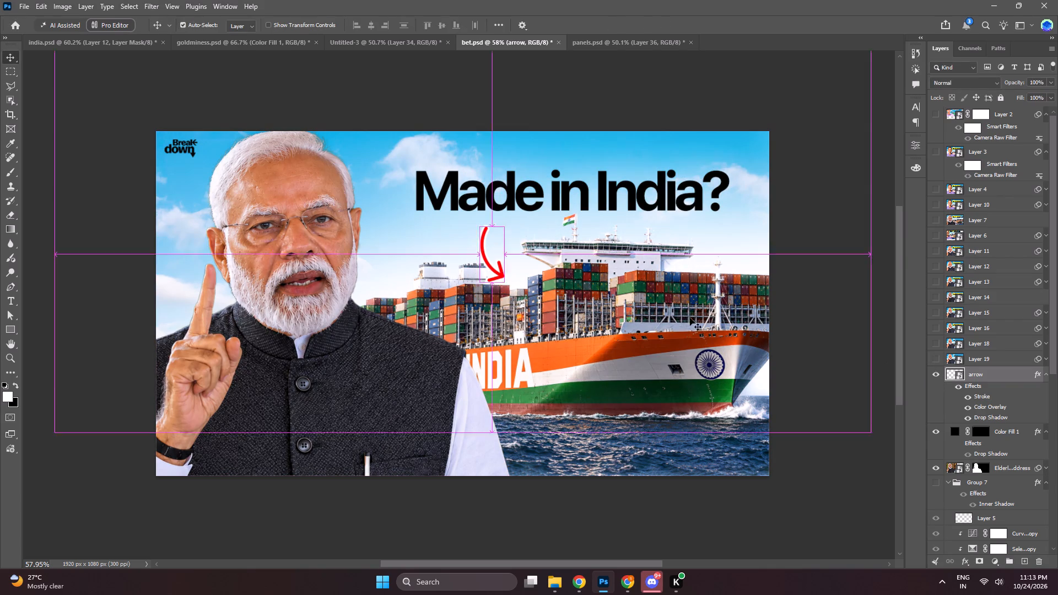
{"action": "left_click", "coordinate": [519, 268]}
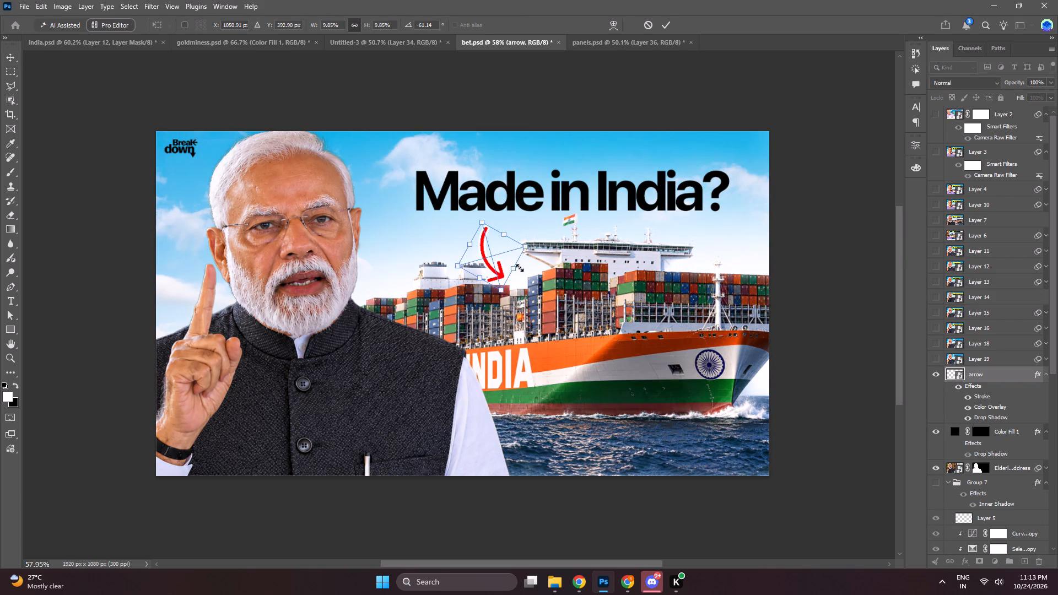
{"action": "double_click", "coordinate": [490, 269]}
{"action": "left_click_drag", "start_coordinate": [505, 281], "coordinate": [514, 280]}
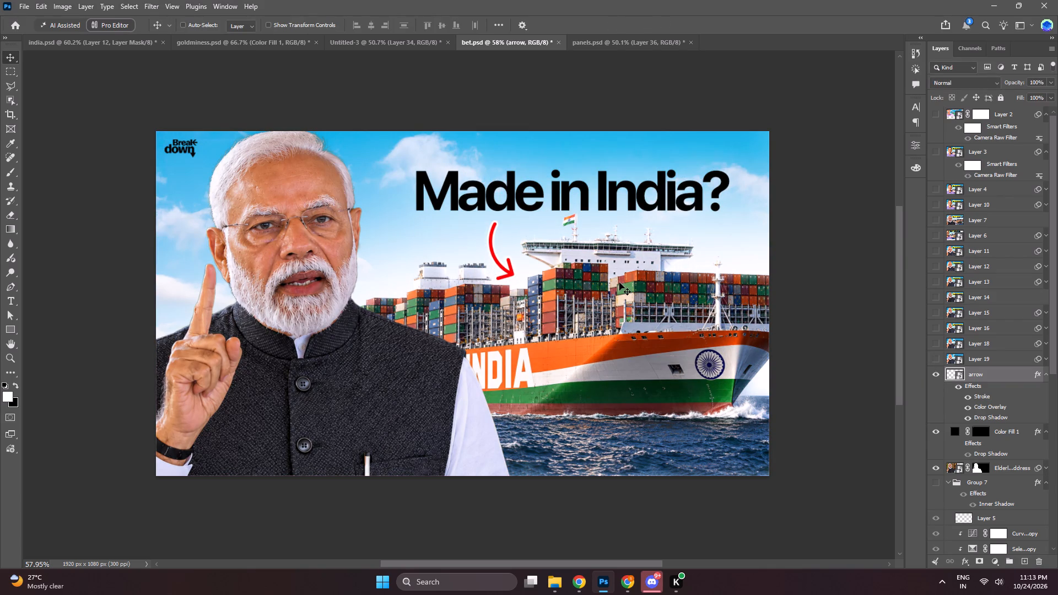
{"action": "left_click", "coordinate": [933, 355]}
{"action": "left_click", "coordinate": [933, 355]}
{"action": "left_click", "coordinate": [622, 309]}
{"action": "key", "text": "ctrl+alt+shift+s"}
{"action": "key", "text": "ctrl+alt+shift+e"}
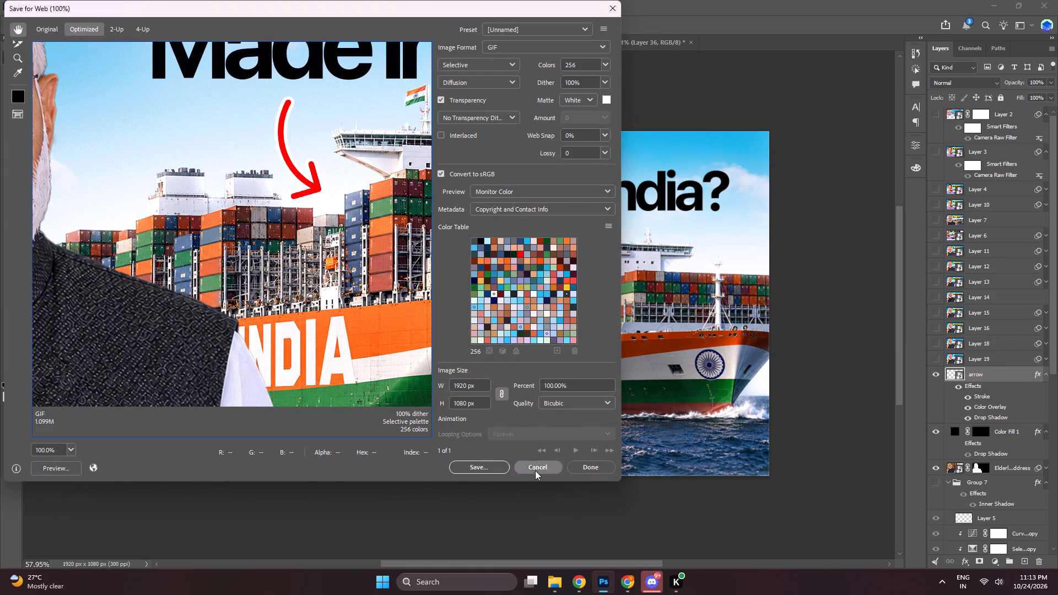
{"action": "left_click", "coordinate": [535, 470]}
Move the arrow layer above Layer 19 in the layer stack and hide the arrow.
{"action": "left_click_drag", "start_coordinate": [1013, 377], "coordinate": [1007, 348]}
{"action": "left_click", "coordinate": [942, 358]}
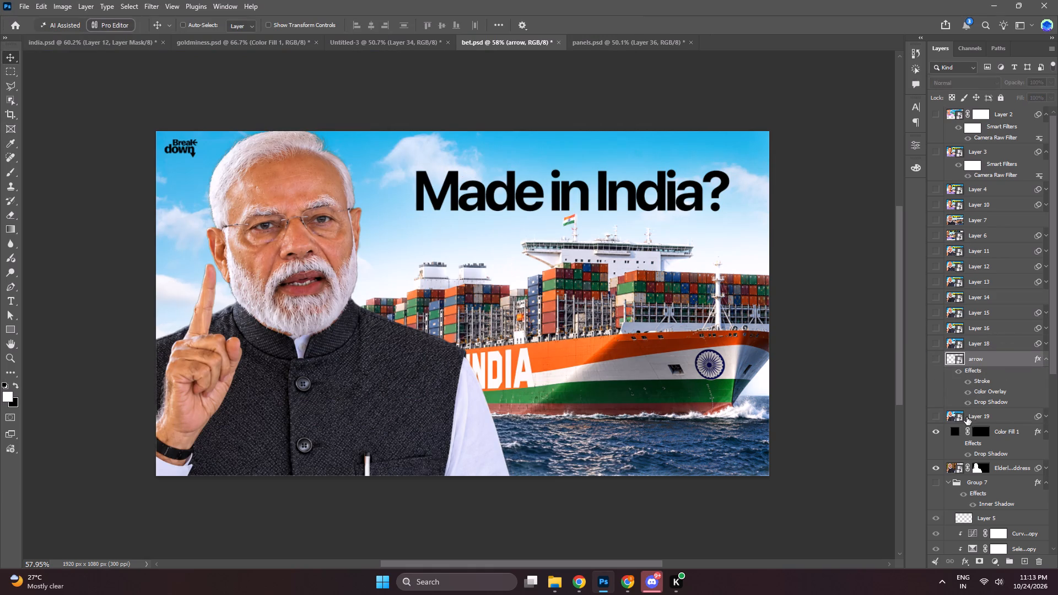
Stamp a merged copy of the visible artwork directly above Color Fill 1 and convert it to a smart object.
{"action": "left_click", "coordinate": [1002, 430]}
{"action": "key", "text": "ctrl+alt+shift+e"}
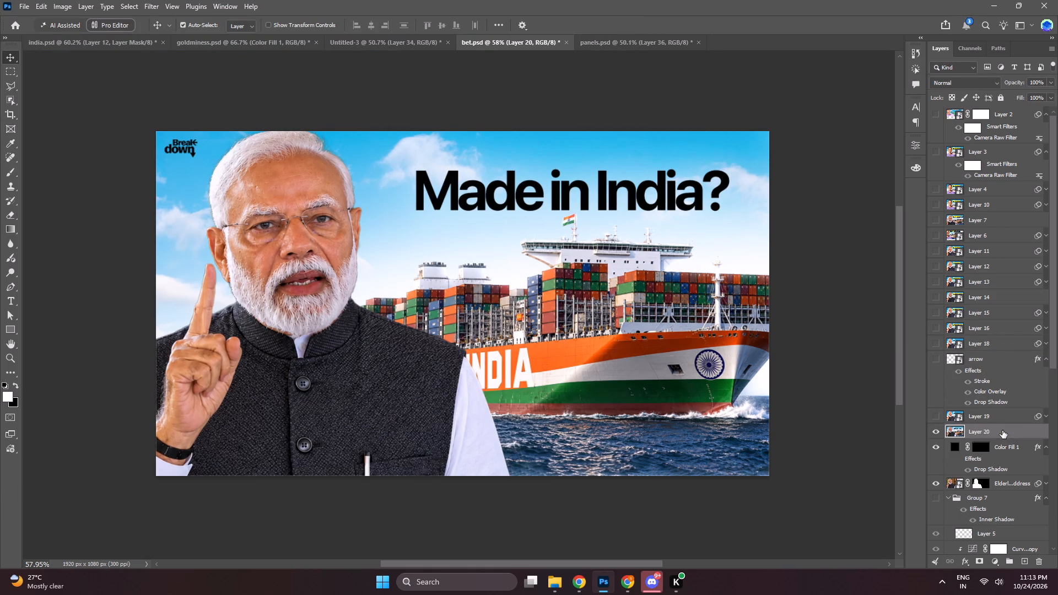
{"action": "right_click", "coordinate": [1002, 430]}
{"action": "left_click", "coordinate": [1002, 354]}
Copy Layer 19's smart filters onto the new merged smart object and show the arrow layer again.
{"action": "left_click_drag", "start_coordinate": [1039, 416], "coordinate": [1032, 429], "text": "alt"}
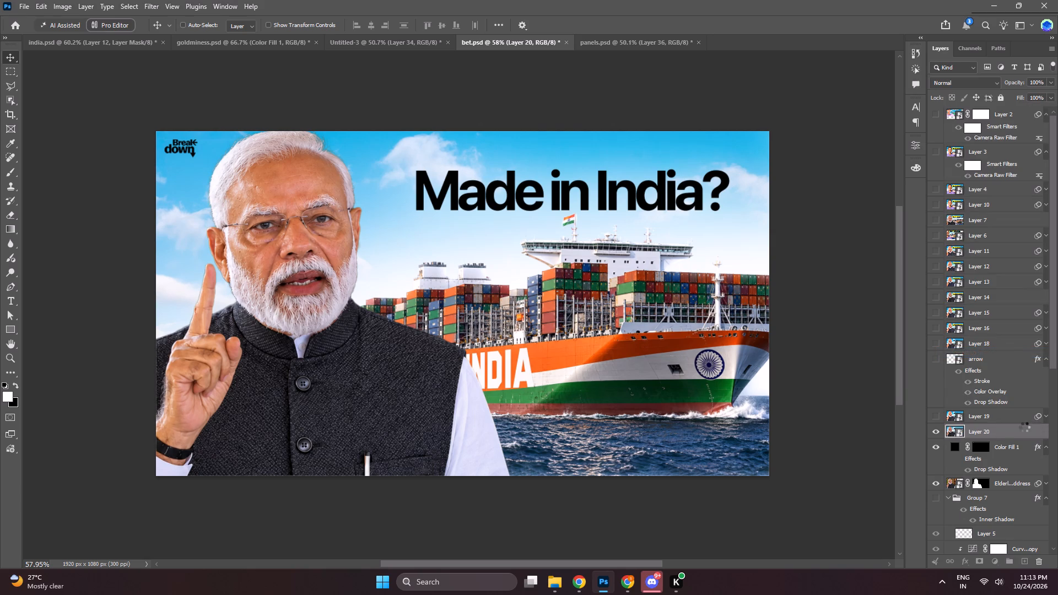
{"action": "left_click", "coordinate": [935, 360]}
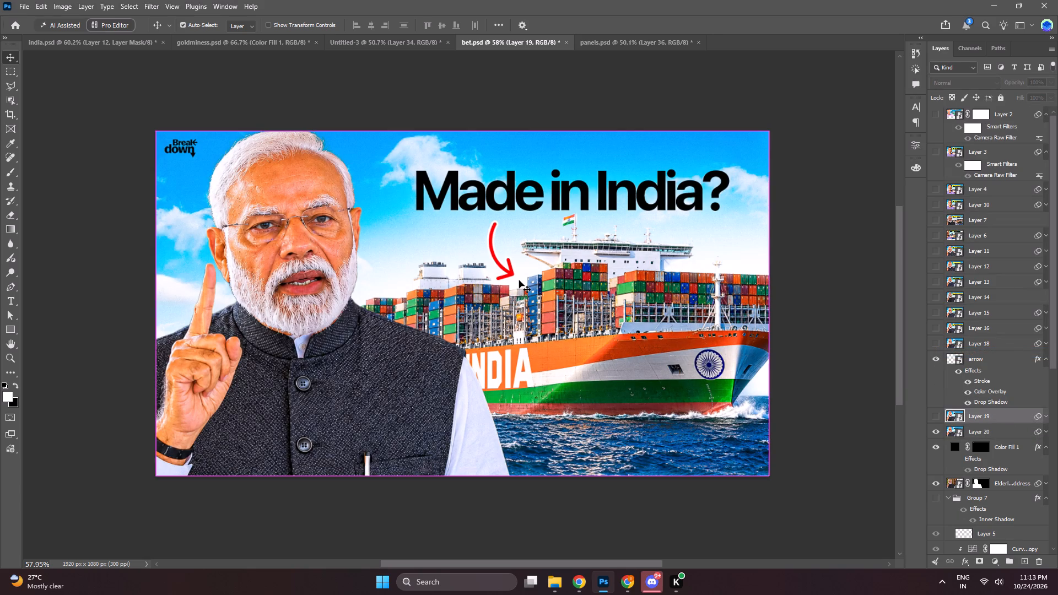
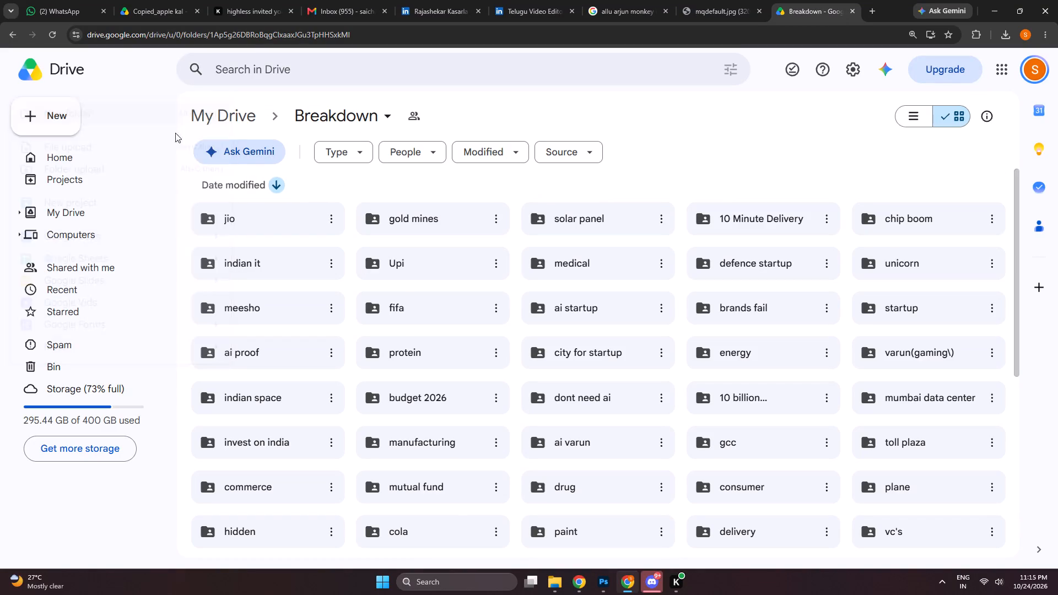
Create a folder named ships inside the Breakdown folder in Drive and open it.
{"action": "type", "text": "ships"}
{"action": "key", "text": "Return"}
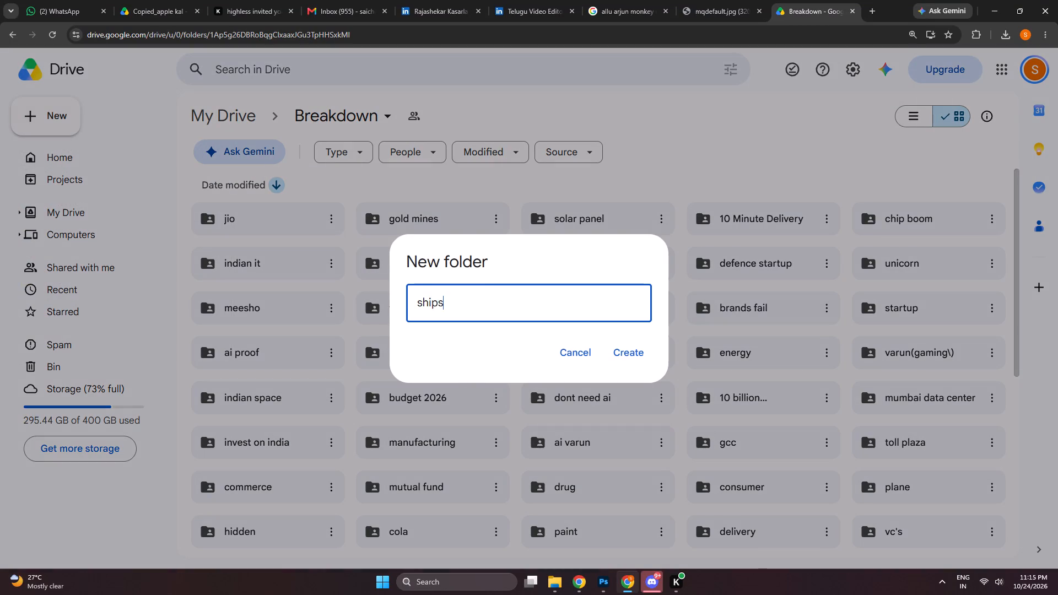
{"action": "double_click", "coordinate": [231, 212]}
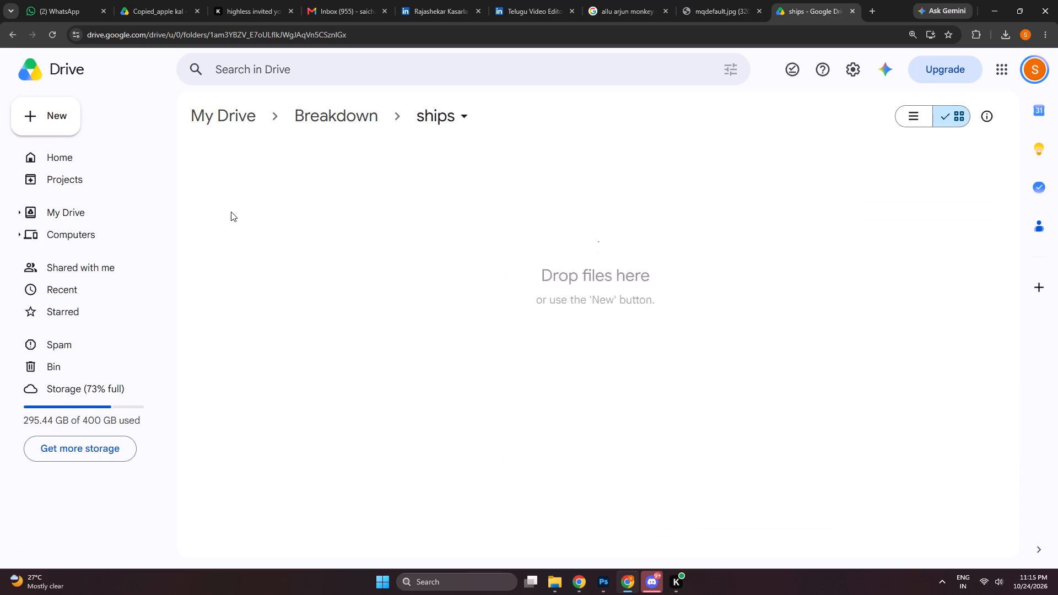
Switch to File Explorer and open the photoshopp folder on Local Disk (D:).
{"action": "key", "text": "super+1"}
{"action": "left_click", "coordinate": [48, 231]}
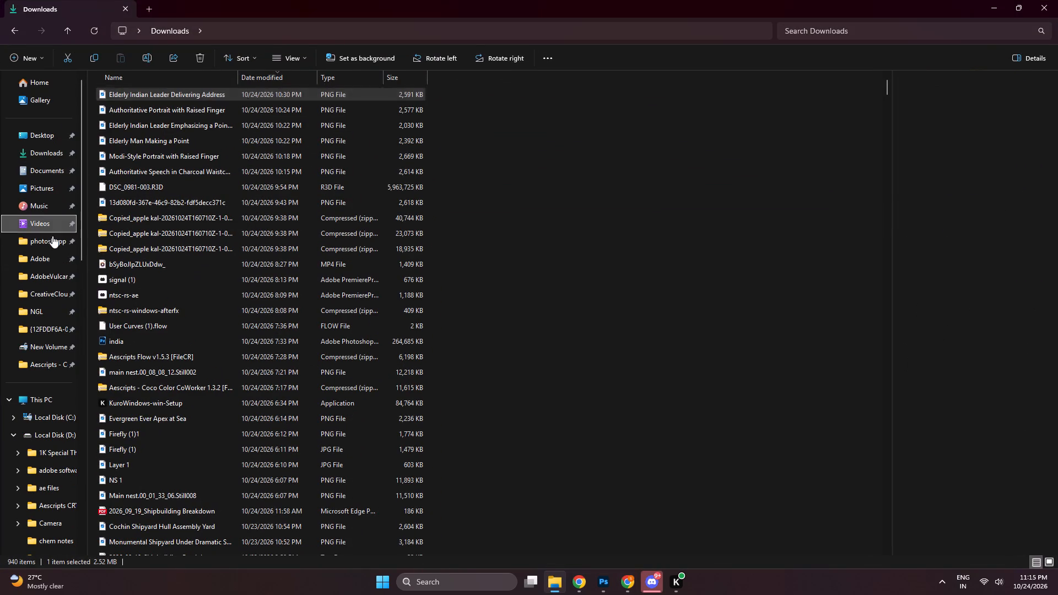
{"action": "left_click", "coordinate": [56, 238]}
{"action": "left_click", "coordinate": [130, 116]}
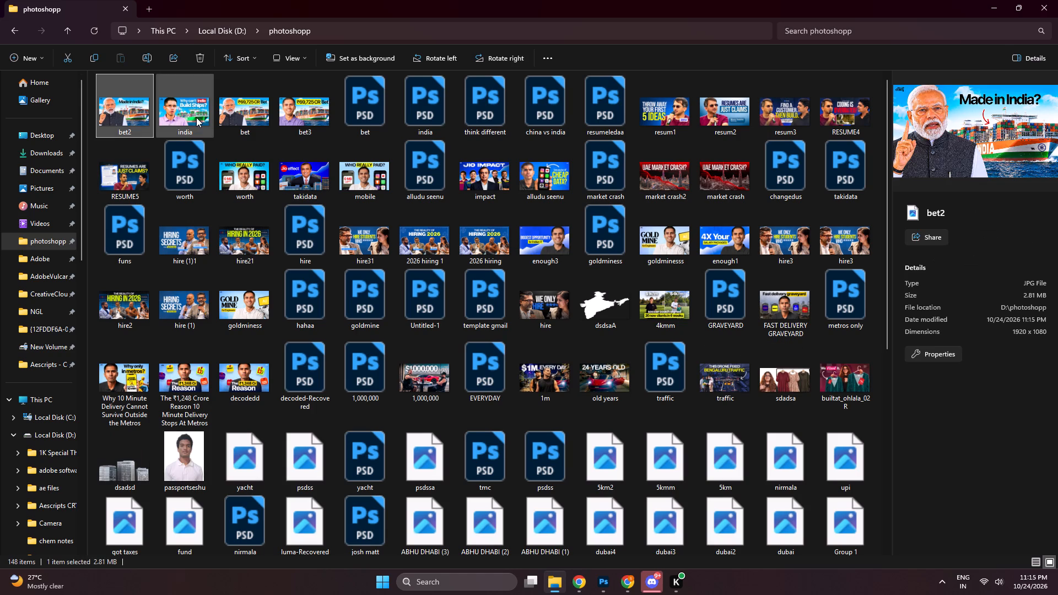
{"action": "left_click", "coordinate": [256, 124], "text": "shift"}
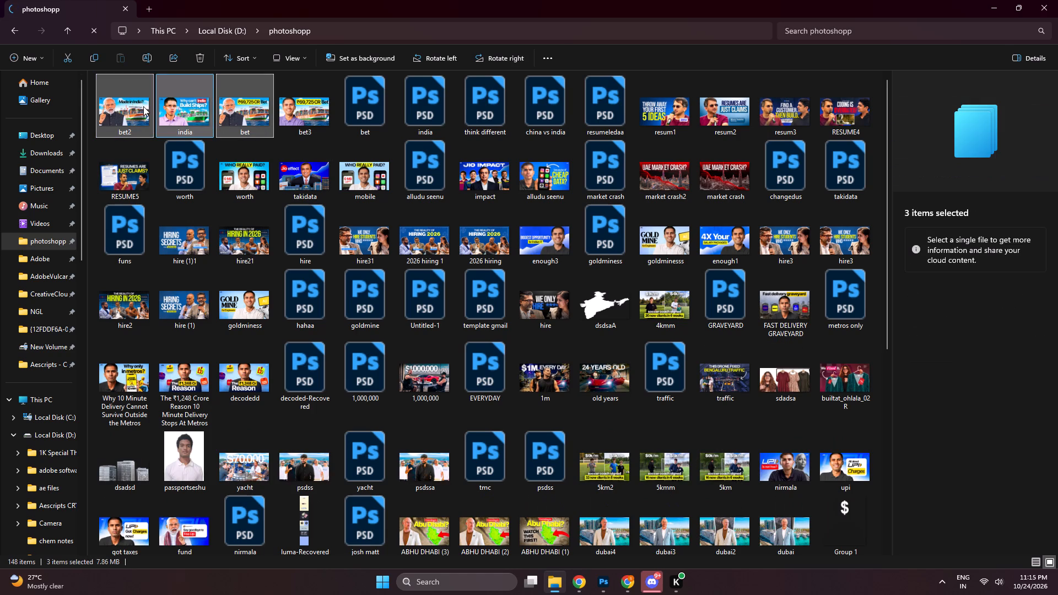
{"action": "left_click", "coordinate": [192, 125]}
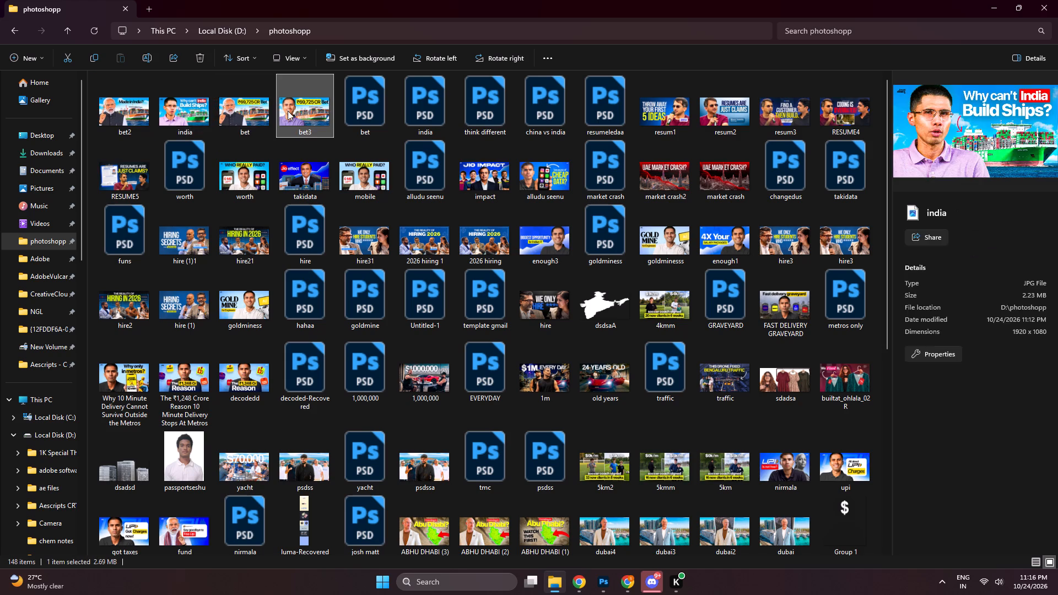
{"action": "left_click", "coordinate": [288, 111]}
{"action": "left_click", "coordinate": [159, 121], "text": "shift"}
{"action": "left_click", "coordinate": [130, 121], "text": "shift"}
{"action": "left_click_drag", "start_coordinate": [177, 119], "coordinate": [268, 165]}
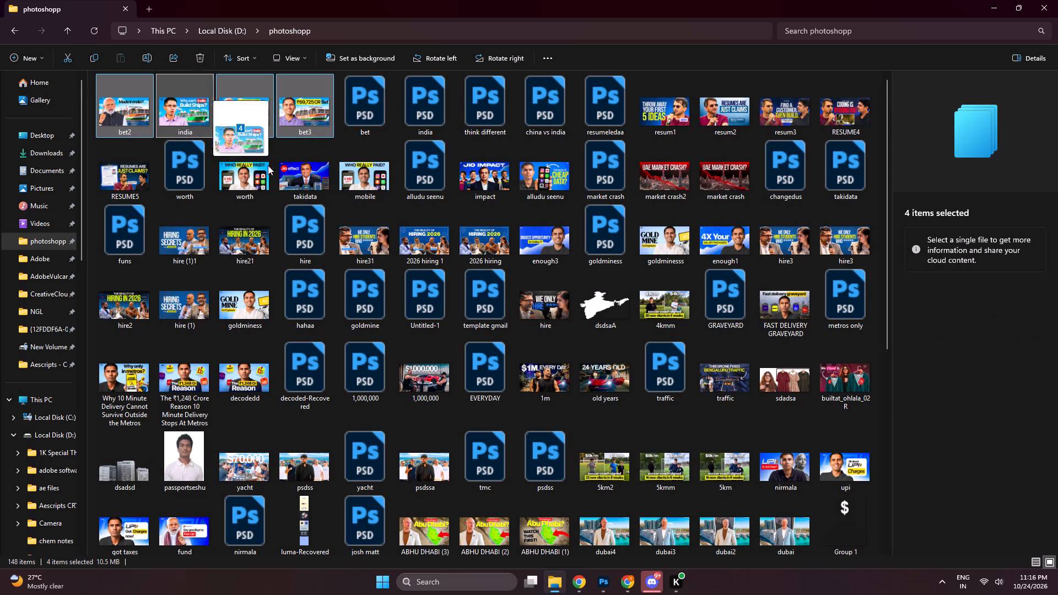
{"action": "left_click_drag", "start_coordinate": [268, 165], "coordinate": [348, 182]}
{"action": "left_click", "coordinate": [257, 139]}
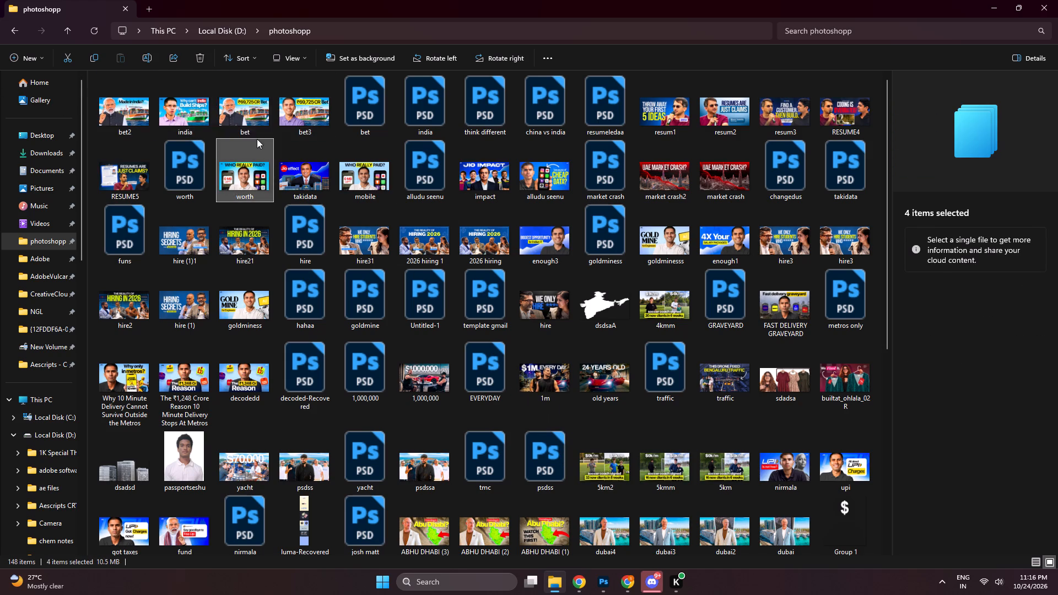
Upload the bet2, india and bet thumbnail images from the photoshopp folder to the ships folder in Drive.
{"action": "left_click", "coordinate": [247, 122]}
{"action": "left_click", "coordinate": [140, 118], "text": "shift"}
{"action": "left_click_drag", "start_coordinate": [141, 114], "coordinate": [574, 577]}
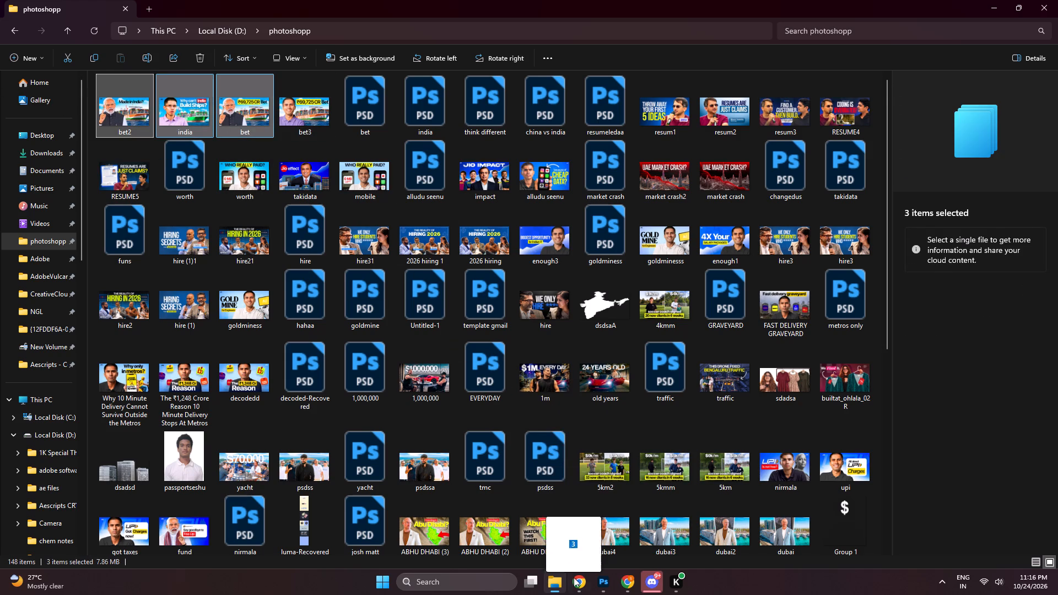
{"action": "left_click_drag", "start_coordinate": [574, 577], "coordinate": [634, 576]}
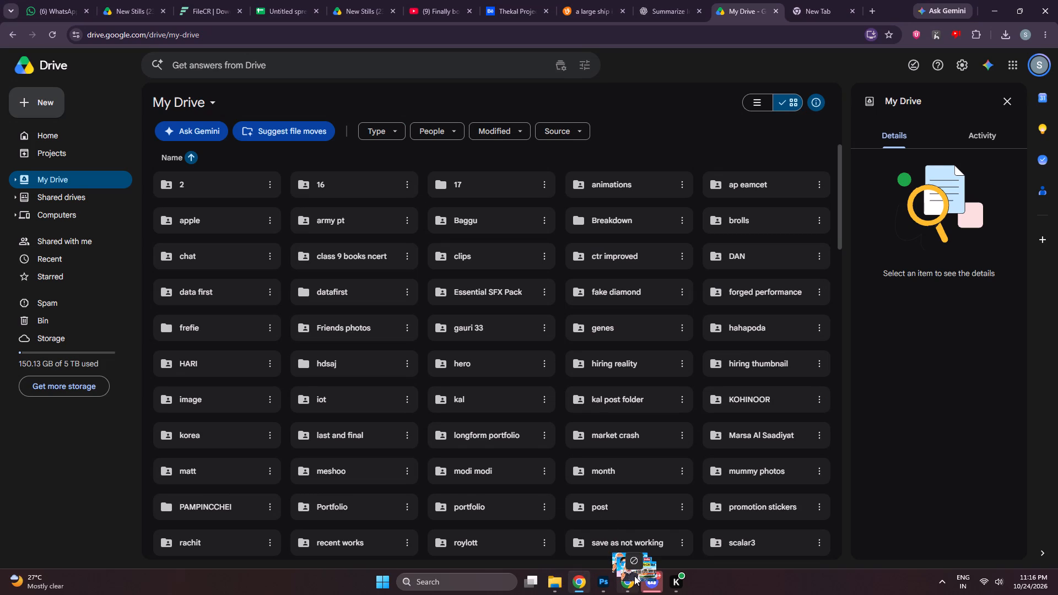
{"action": "left_click_drag", "start_coordinate": [634, 576], "coordinate": [711, 279]}
{"action": "left_click", "coordinate": [619, 577]}
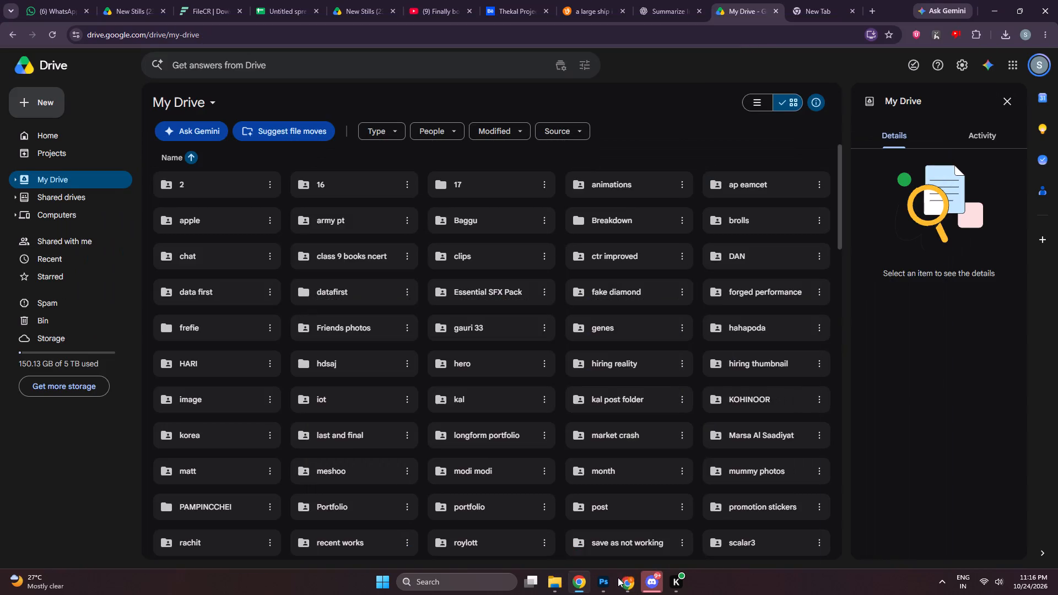
In Photoshop's bet.psd, duplicate the "Made in India?" text layer in Group 8, hide the original and turn off the copy's effects.
{"action": "left_click", "coordinate": [611, 580]}
{"action": "key", "text": "ctrl+c"}
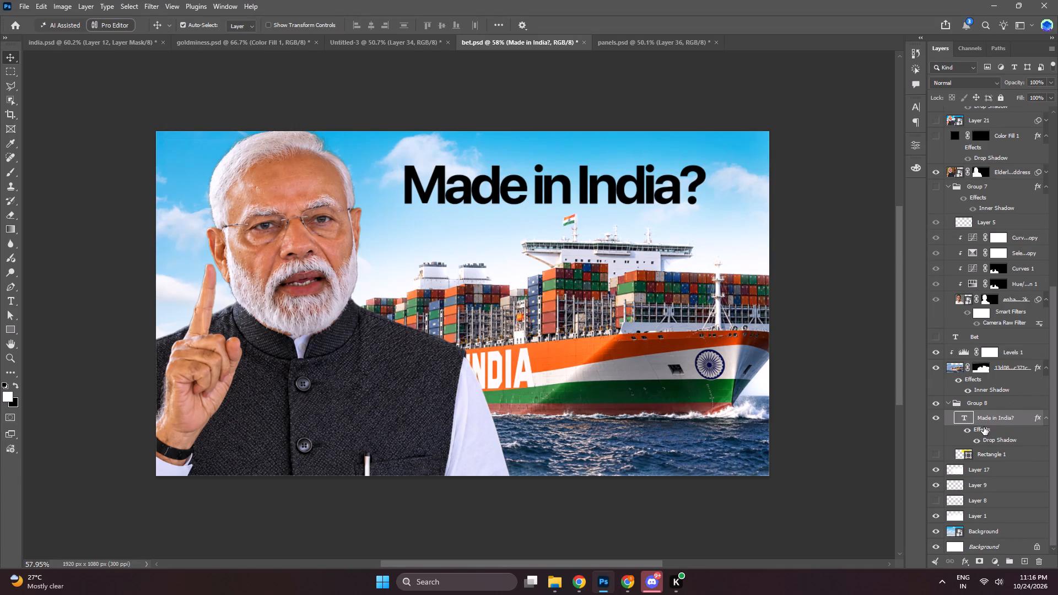
{"action": "key", "text": "ctrl+v"}
{"action": "left_click", "coordinate": [935, 450]}
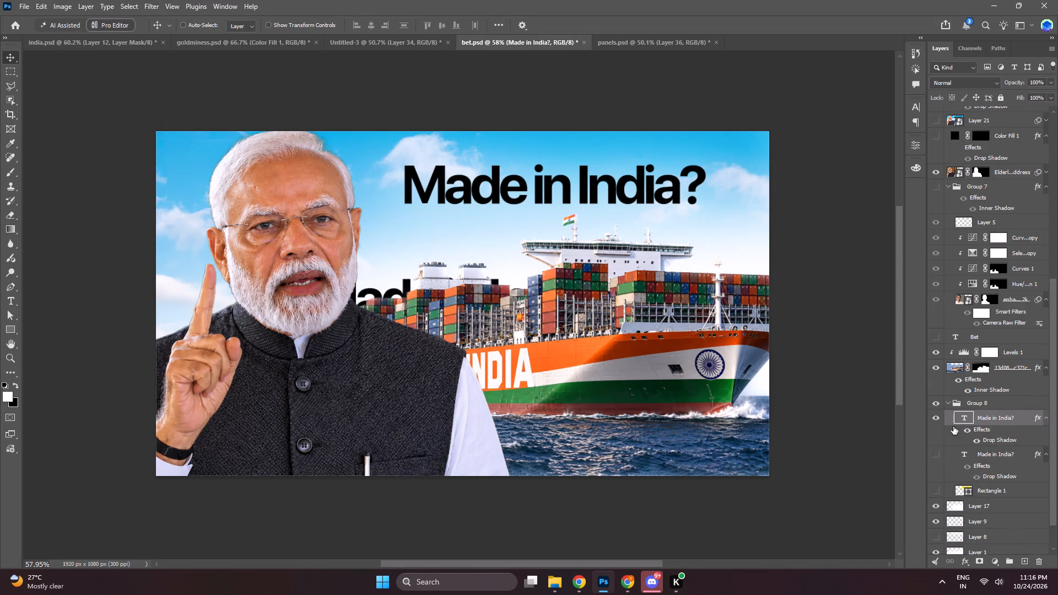
{"action": "left_click", "coordinate": [968, 429]}
{"action": "double_click", "coordinate": [962, 418]}
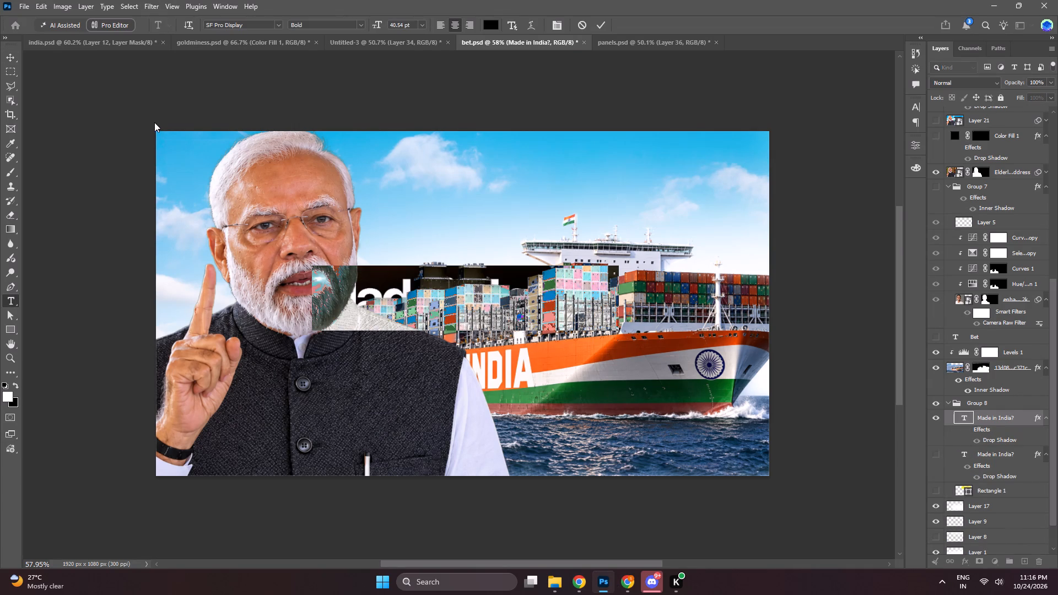
{"action": "key", "text": "6"}
{"action": "key", "text": "9"}
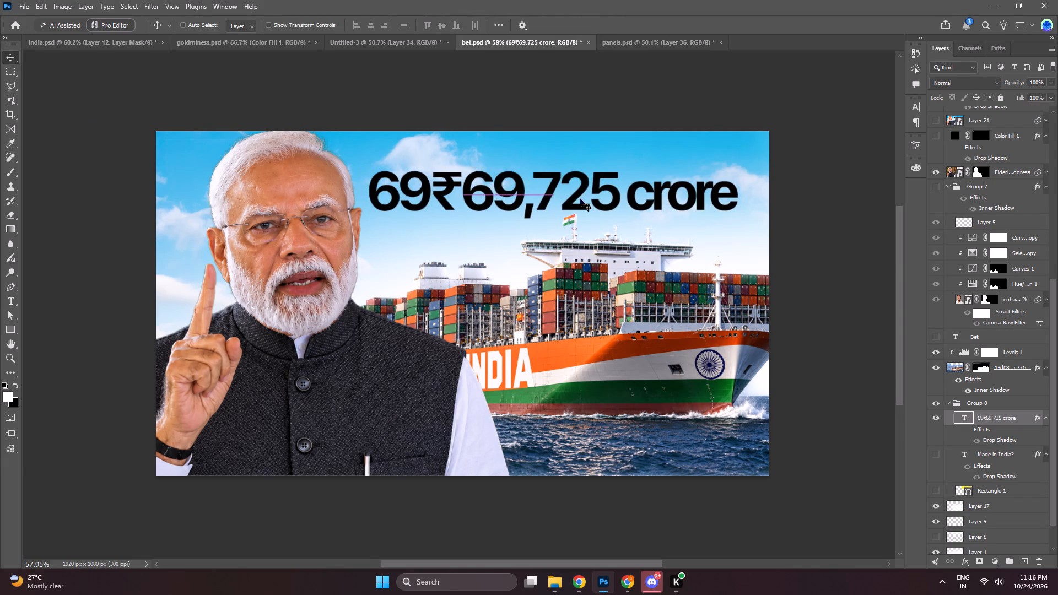
Edit the new headline so it reads "₹69,725 cr bet".
{"action": "double_click", "coordinate": [623, 202]}
{"action": "left_click_drag", "start_coordinate": [431, 203], "coordinate": [249, 165]}
{"action": "key", "text": "BackSpace"}
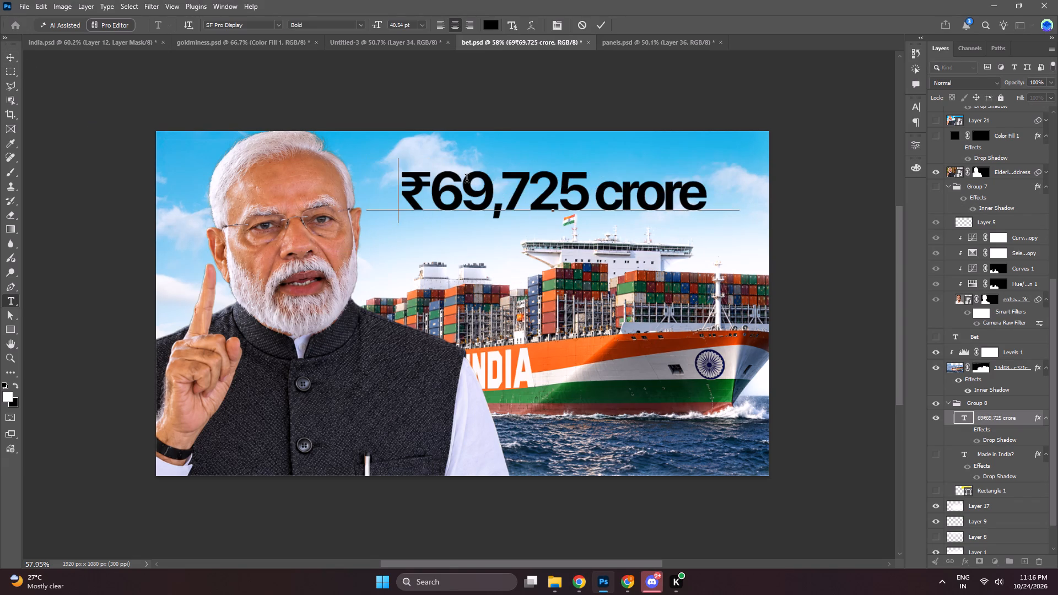
{"action": "left_click_drag", "start_coordinate": [640, 197], "coordinate": [737, 196]}
{"action": "key", "text": "space"}
{"action": "type", "text": "ewt"}
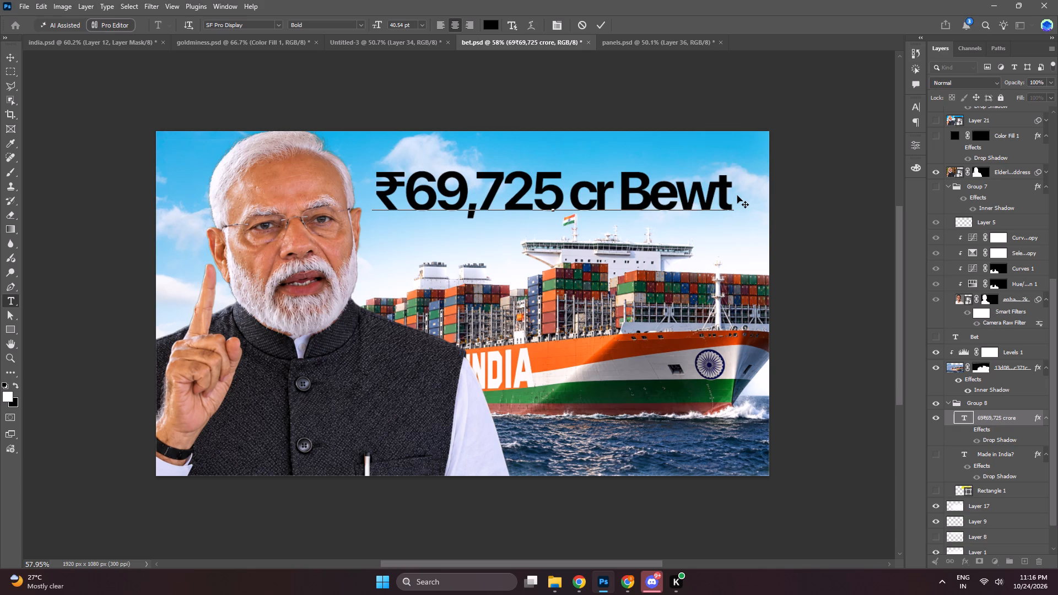
{"action": "key", "text": "BackSpace"}
{"action": "key", "text": "BackSpace"}
{"action": "key", "text": "BackSpace"}
{"action": "key", "text": "BackSpace"}
{"action": "type", "text": "bet"}
{"action": "left_click", "coordinate": [9, 54]}
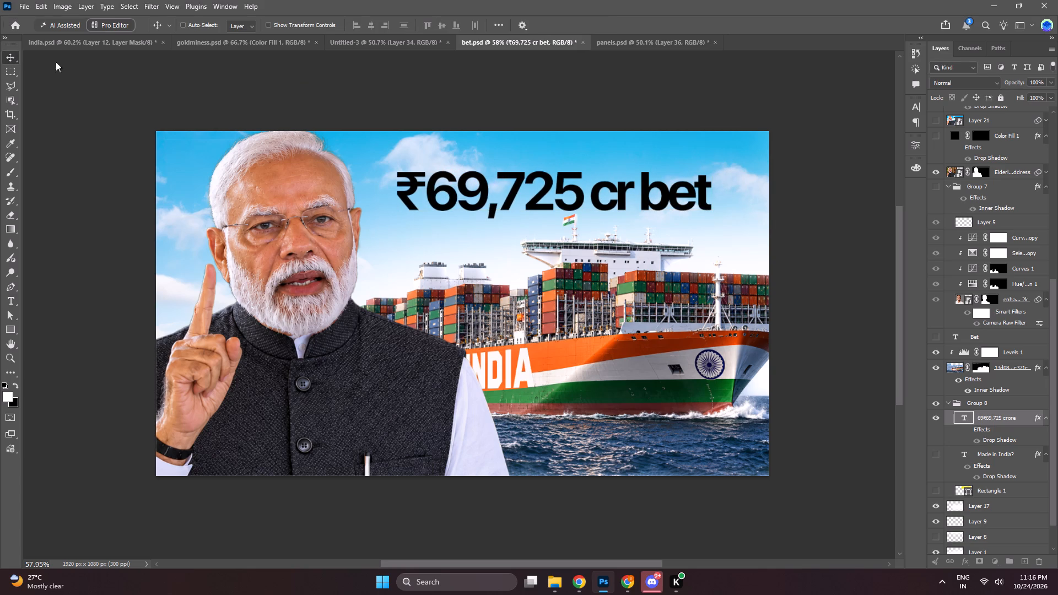
Show the yellow Rectangle 1, narrow it to about 71% width, shorten it slightly and position it behind "₹69,725 cr".
{"action": "left_click", "coordinate": [938, 490]}
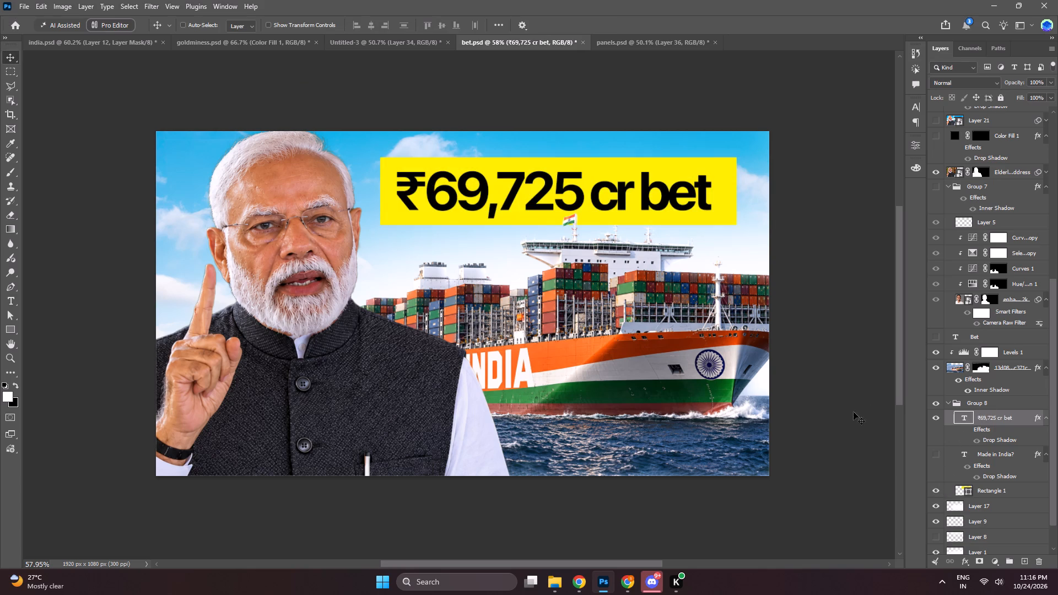
{"action": "left_click", "coordinate": [727, 212], "text": "ctrl"}
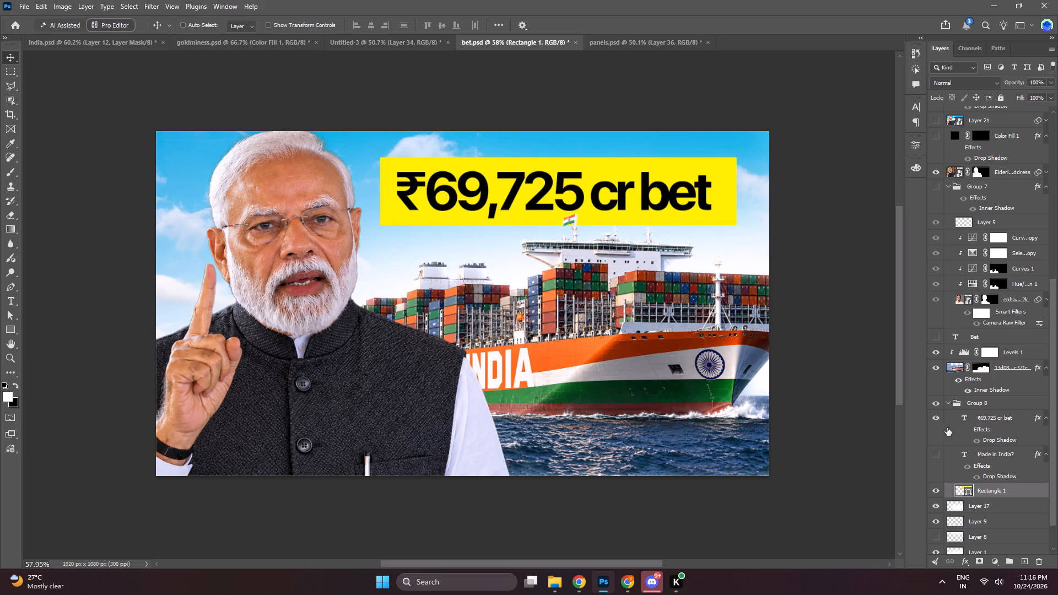
{"action": "key", "text": "ctrl+t"}
{"action": "left_click_drag", "start_coordinate": [741, 192], "coordinate": [622, 194], "text": "shift"}
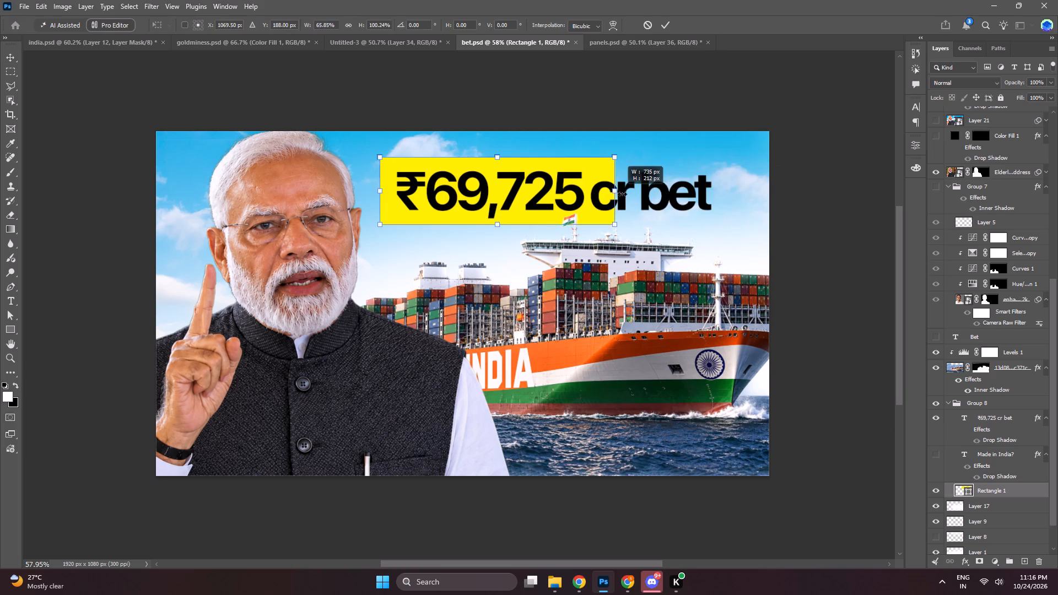
{"action": "left_click_drag", "start_coordinate": [622, 194], "coordinate": [635, 196], "text": "shift"}
{"action": "left_click_drag", "start_coordinate": [569, 198], "coordinate": [575, 197]}
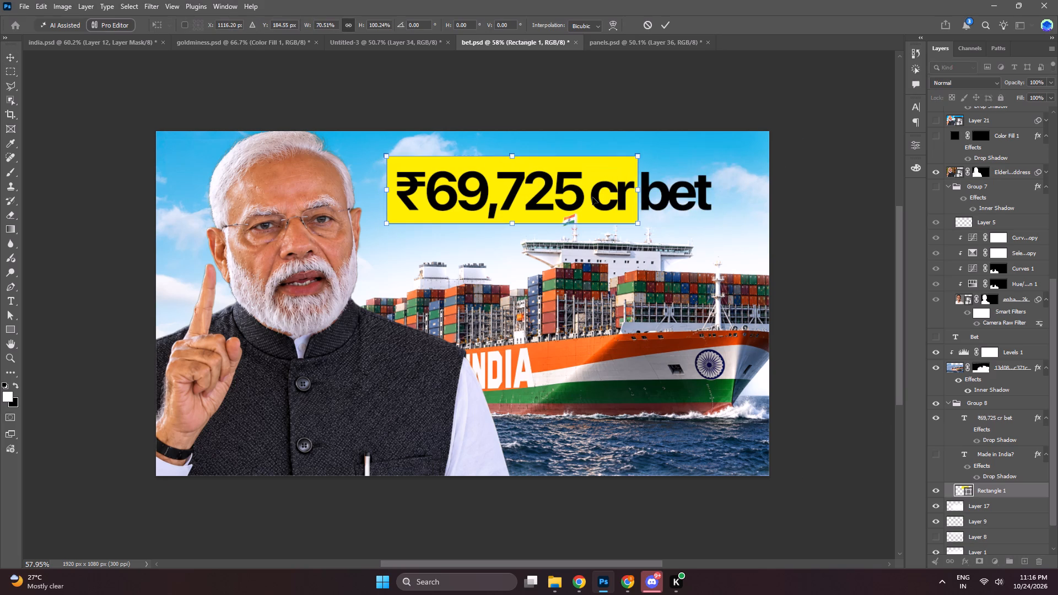
{"action": "left_click", "coordinate": [641, 192], "text": "shift"}
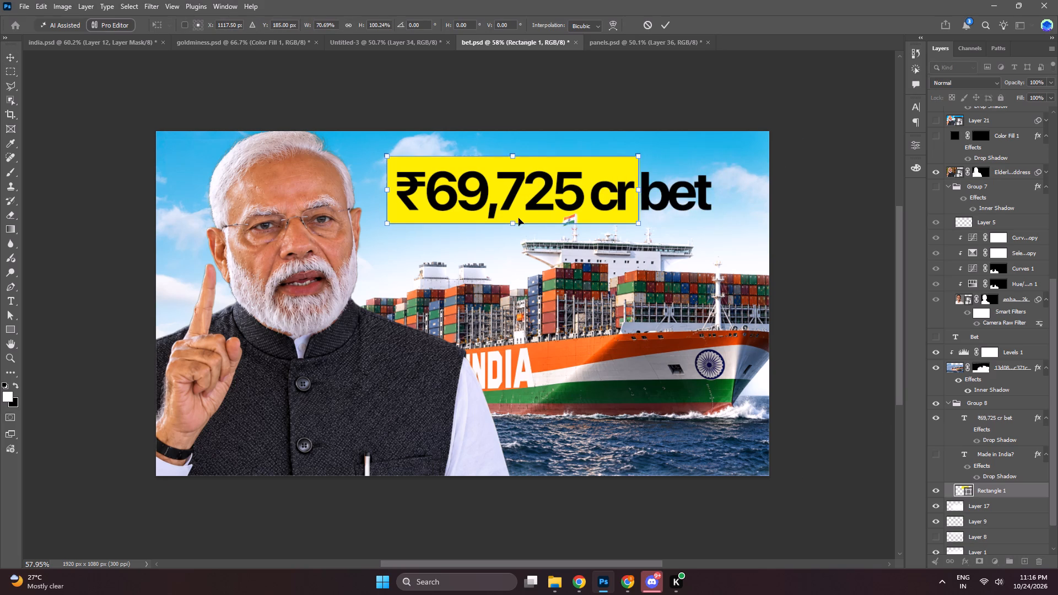
{"action": "left_click_drag", "start_coordinate": [512, 225], "coordinate": [514, 218], "text": "shift"}
{"action": "left_click_drag", "start_coordinate": [527, 206], "coordinate": [528, 211]}
{"action": "double_click", "coordinate": [528, 211]}
Set the tracking of the space between "cr" and "bet" to 255 and nudge the headline to fit the yellow box.
{"action": "scroll", "coordinate": [525, 194], "scroll_direction": "up", "scroll_amount": 9, "text": "alt"}
{"action": "left_click_drag", "start_coordinate": [643, 247], "coordinate": [639, 240]}
{"action": "left_click", "coordinate": [843, 206], "text": "ctrl"}
{"action": "double_click", "coordinate": [765, 204]}
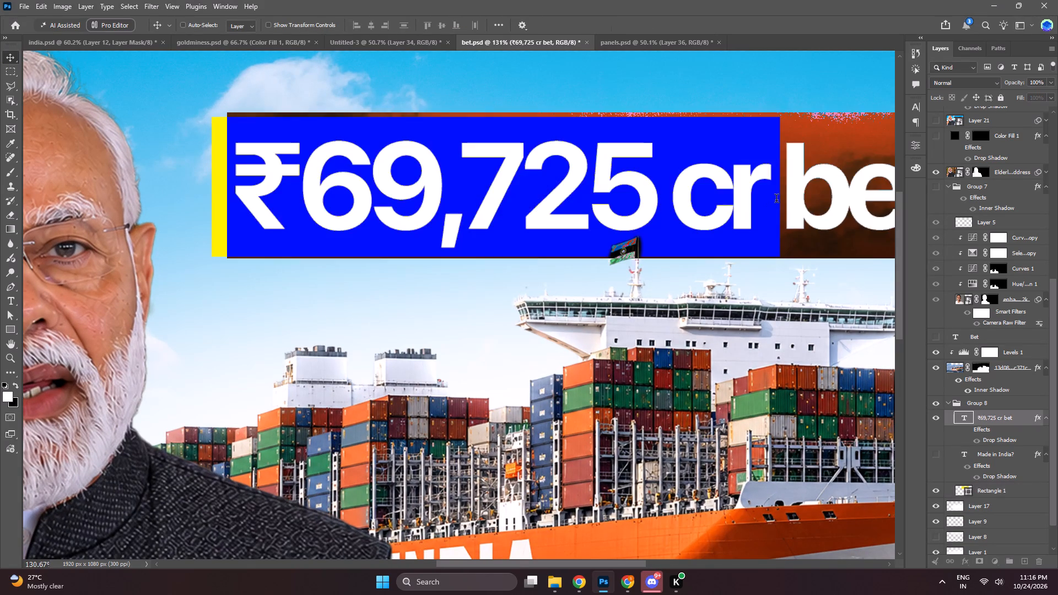
{"action": "left_click_drag", "start_coordinate": [766, 198], "coordinate": [781, 198]}
{"action": "left_click", "coordinate": [916, 105]}
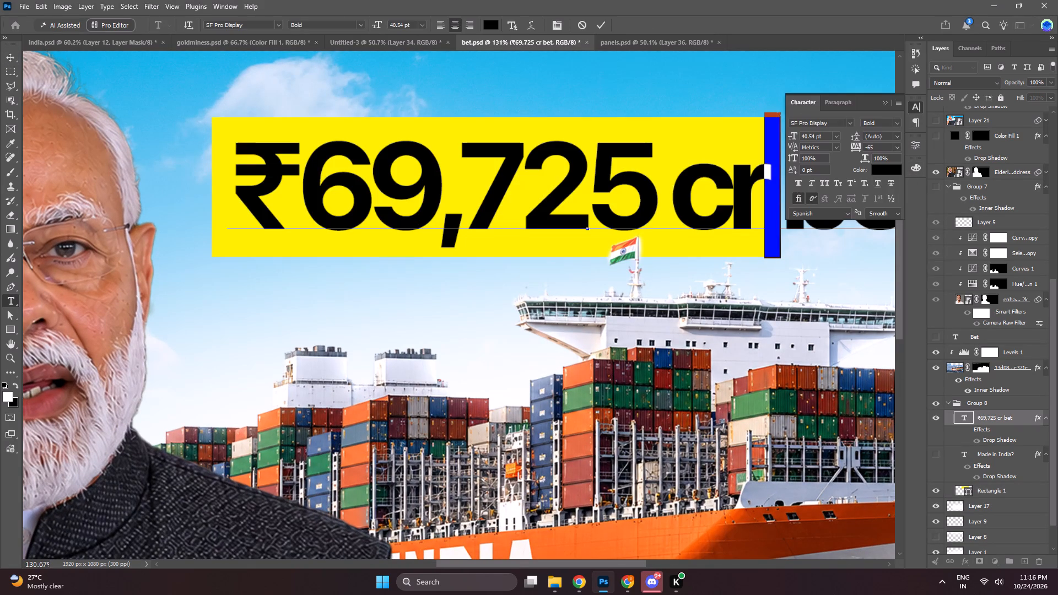
{"action": "left_click_drag", "start_coordinate": [859, 148], "coordinate": [867, 148]}
{"action": "left_click", "coordinate": [22, 61]}
{"action": "left_click", "coordinate": [13, 57]}
{"action": "left_click_drag", "start_coordinate": [426, 229], "coordinate": [428, 229]}
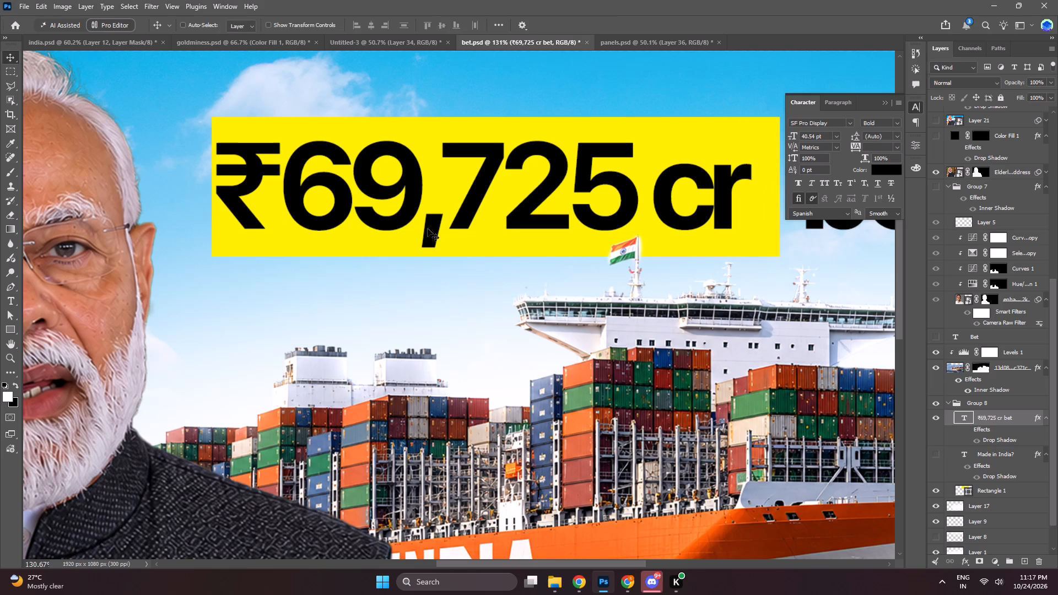
{"action": "left_click_drag", "start_coordinate": [428, 229], "coordinate": [437, 229]}
Set the tracking of the space between "cr" and "bet" to 55.
{"action": "scroll", "coordinate": [432, 225], "scroll_direction": "down", "scroll_amount": 8, "text": "alt"}
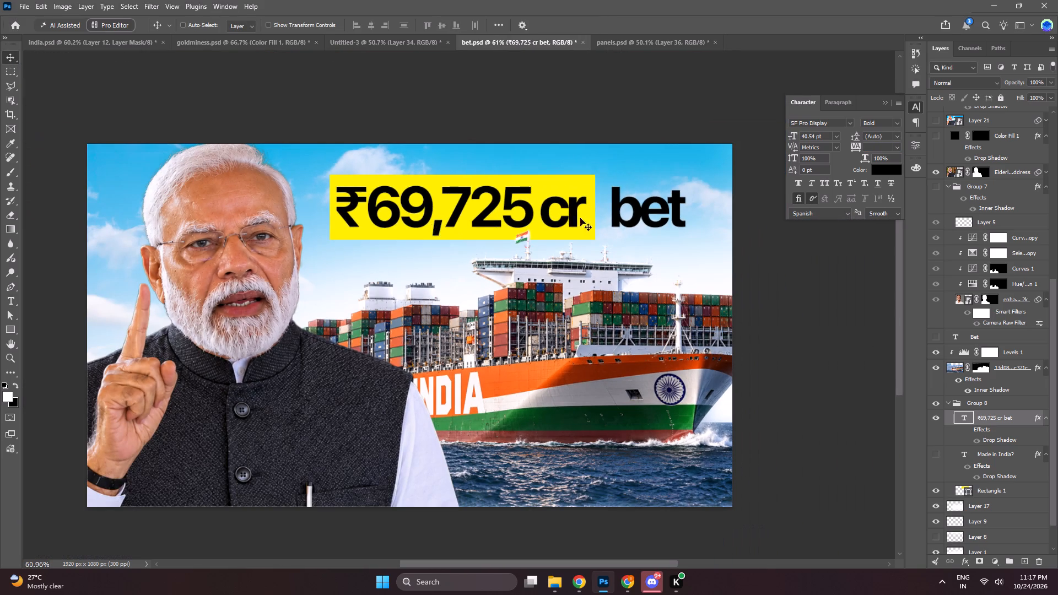
{"action": "double_click", "coordinate": [649, 203]}
{"action": "left_click_drag", "start_coordinate": [614, 210], "coordinate": [584, 210]}
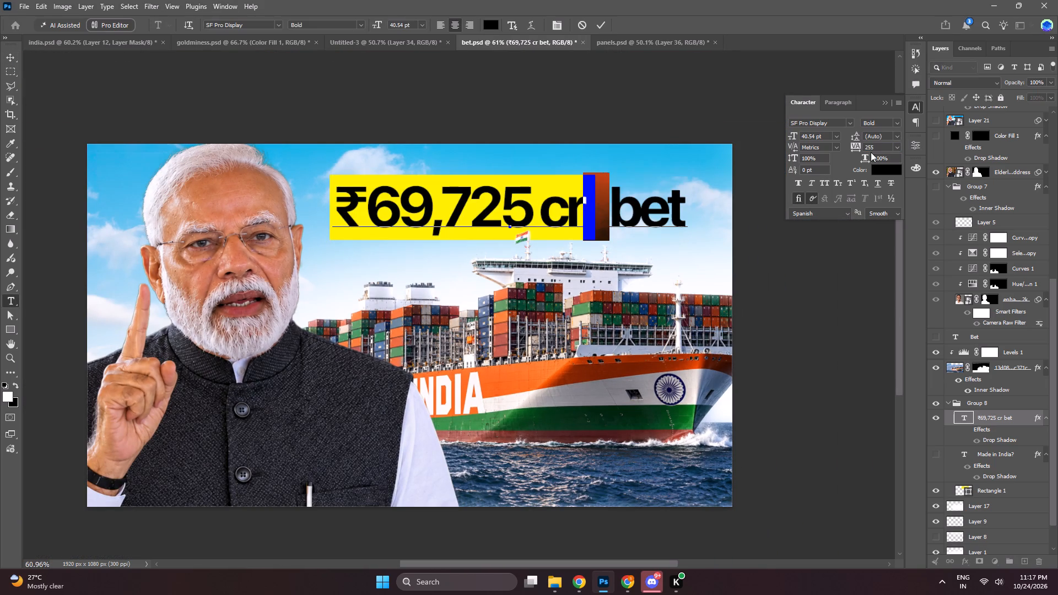
{"action": "left_click_drag", "start_coordinate": [854, 145], "coordinate": [848, 146]}
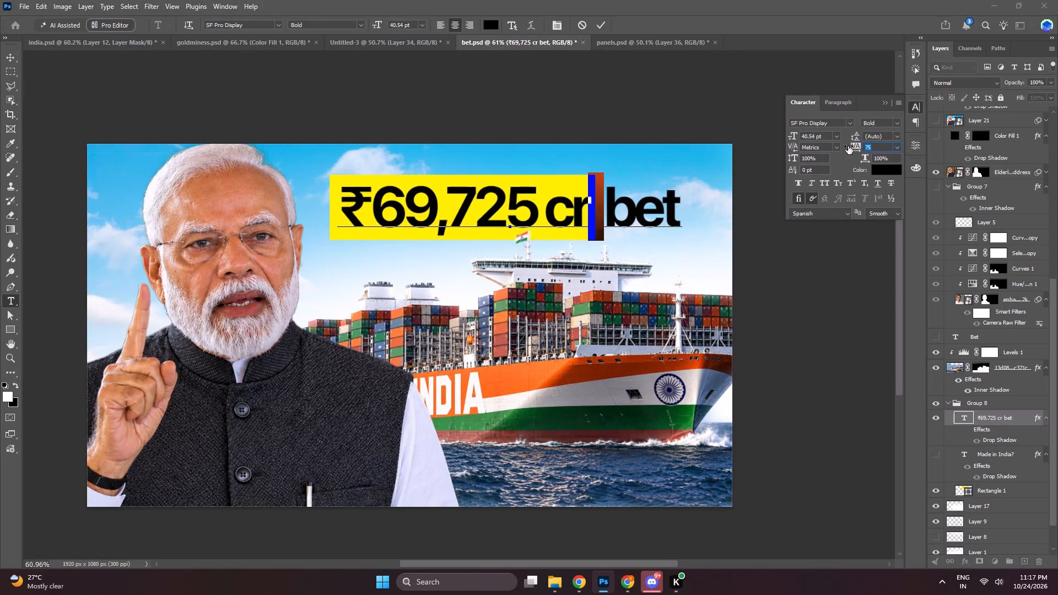
{"action": "left_click_drag", "start_coordinate": [848, 146], "coordinate": [848, 146]}
{"action": "left_click", "coordinate": [12, 58]}
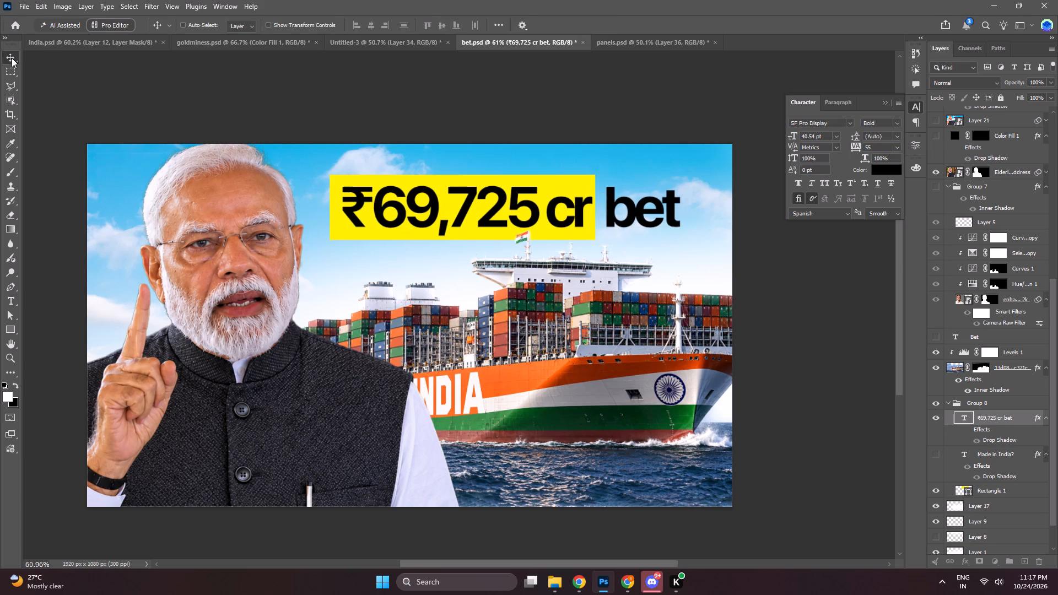
Nudge the "₹69,725 cr bet" headline slightly left to centre "₹69,725 cr" on the yellow box.
{"action": "left_click", "coordinate": [682, 254]}
{"action": "left_click", "coordinate": [674, 254]}
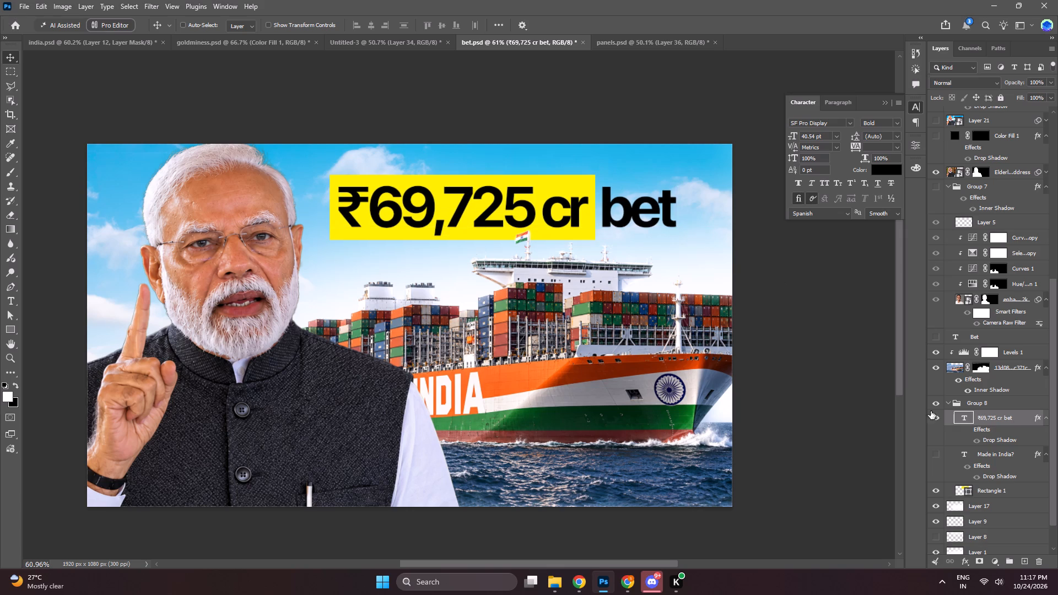
Collapse Group 8, scale the headline with its yellow box to 104.93%, trim it to about 99.09%, and reposition it in the sky.
{"action": "left_click", "coordinate": [948, 403]}
{"action": "left_click", "coordinate": [547, 274]}
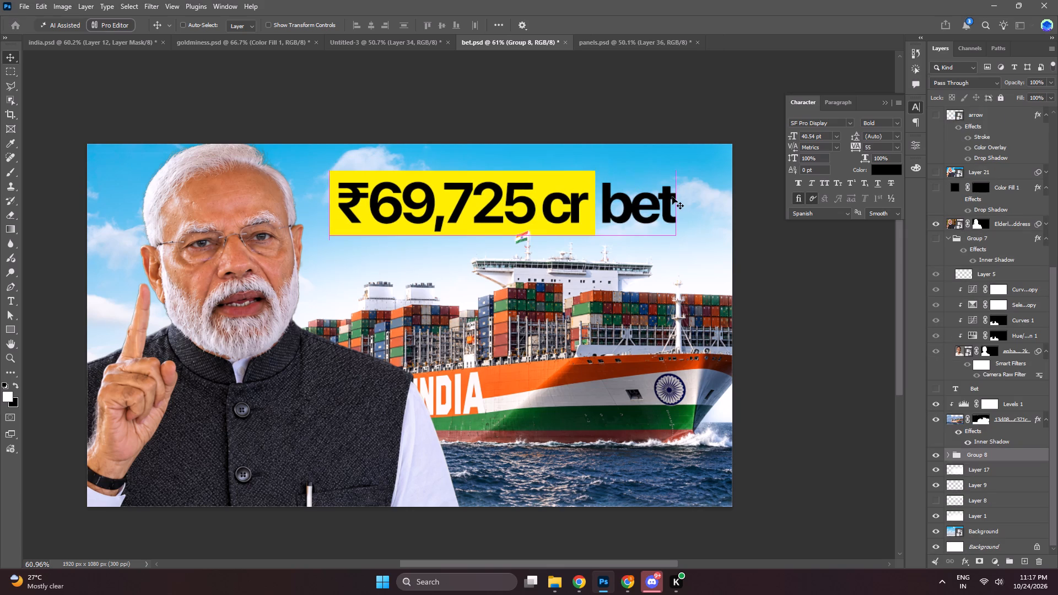
{"action": "key", "text": "ctrl+t"}
{"action": "left_click_drag", "start_coordinate": [677, 205], "coordinate": [694, 207]}
{"action": "double_click", "coordinate": [638, 208]}
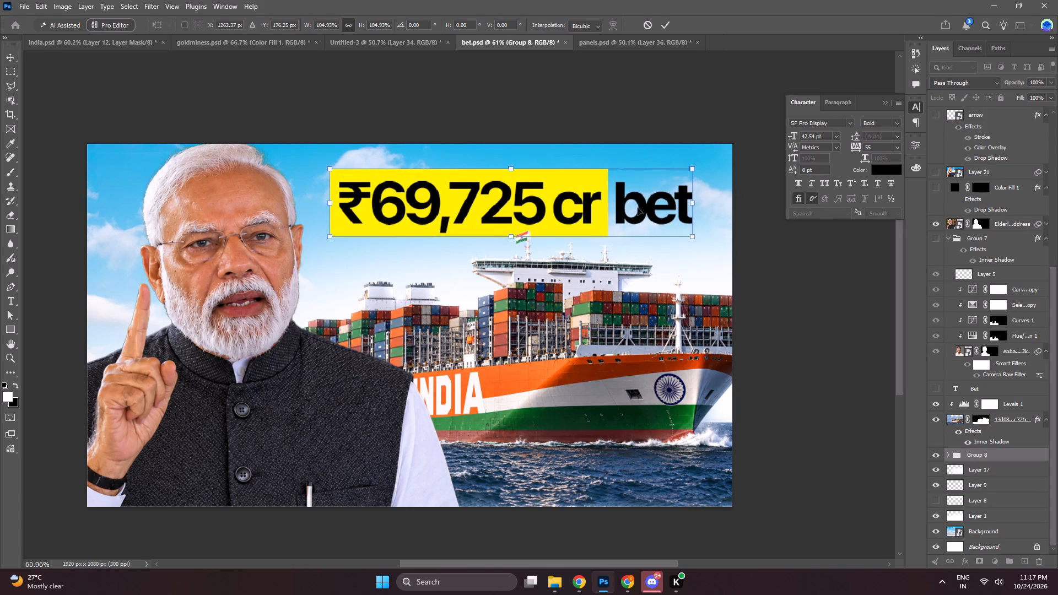
{"action": "left_click", "coordinate": [643, 224]}
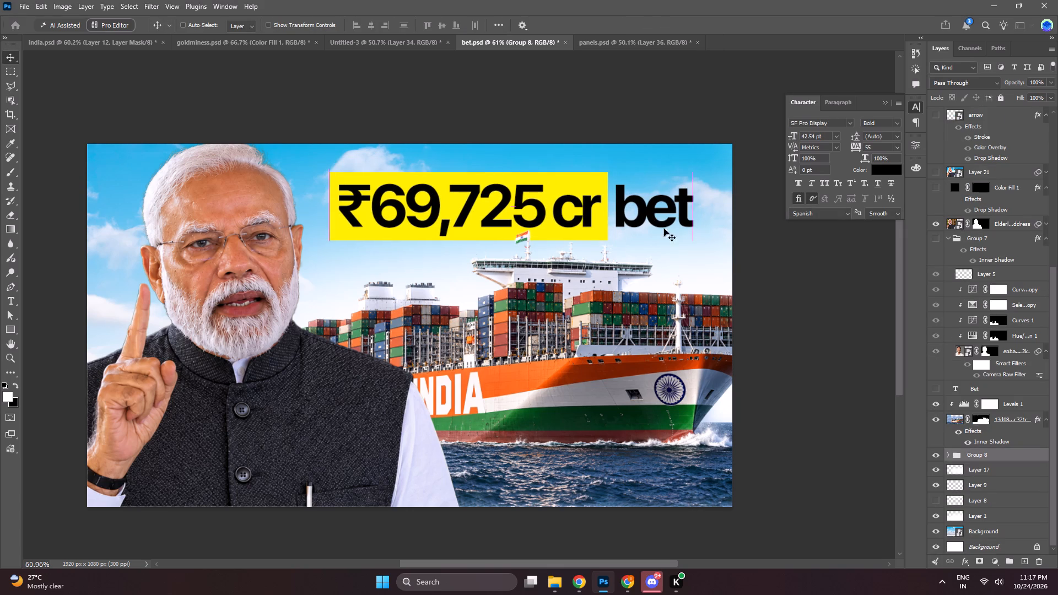
{"action": "left_click", "coordinate": [710, 235]}
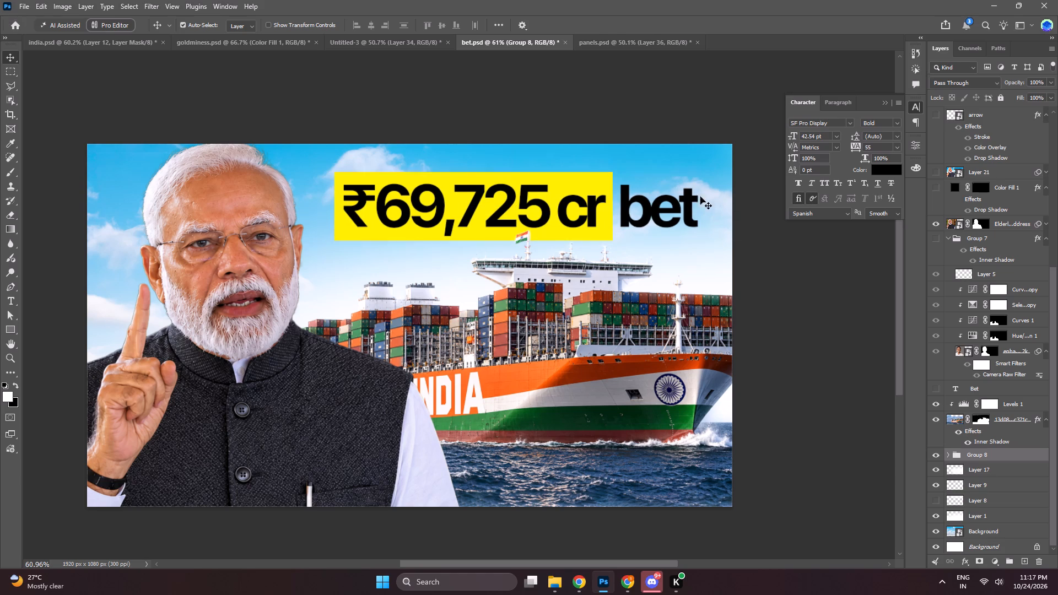
{"action": "key", "text": "ctrl+t"}
{"action": "left_click", "coordinate": [701, 208]}
{"action": "double_click", "coordinate": [627, 208]}
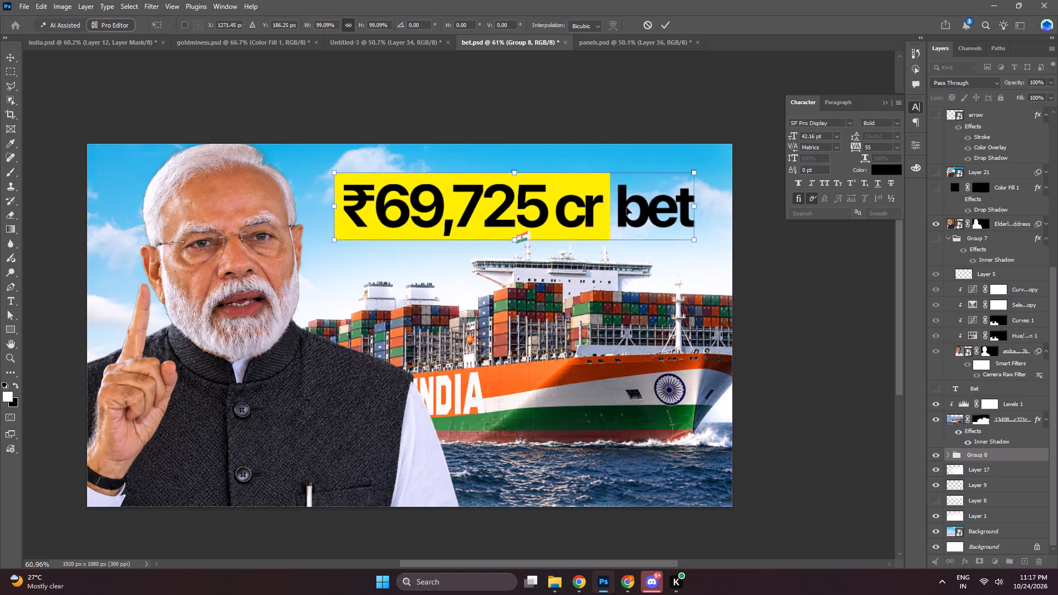
{"action": "left_click", "coordinate": [636, 223]}
Hide the "Elderly Indian Leader Delivering Address" layer and show Group 7's man in the purple polo and the Color Fill 1 logo.
{"action": "scroll", "coordinate": [989, 299], "scroll_direction": "up", "scroll_amount": 4}
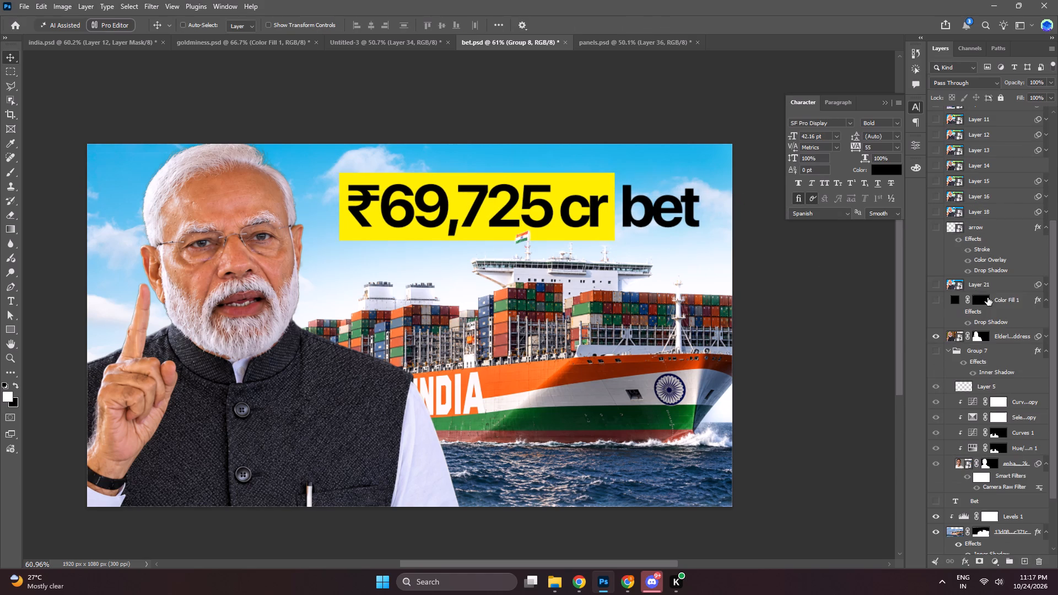
{"action": "left_click", "coordinate": [1011, 373]}
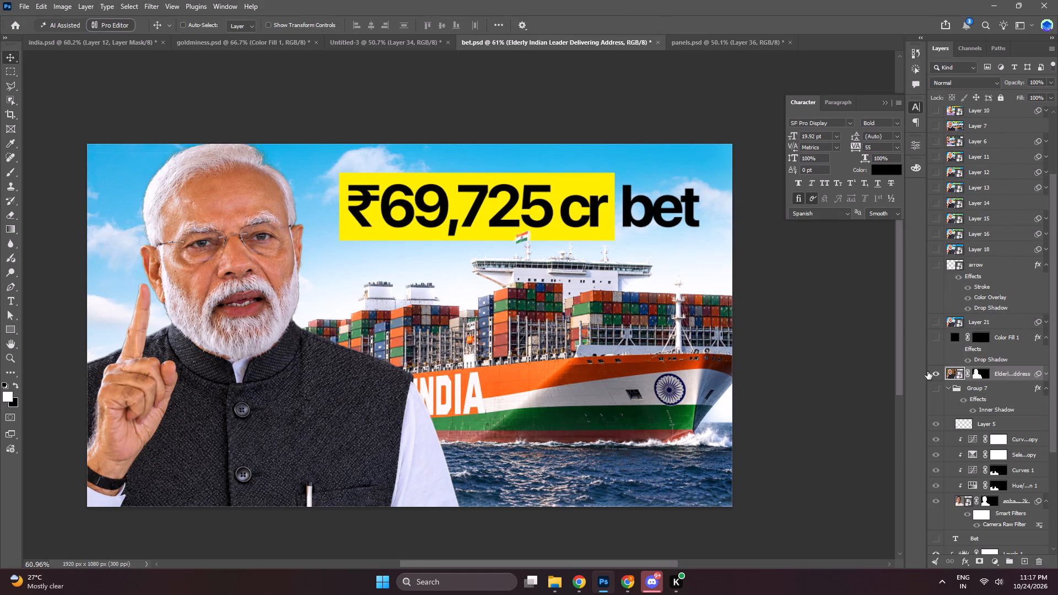
{"action": "left_click", "coordinate": [927, 371]}
{"action": "left_click", "coordinate": [938, 390]}
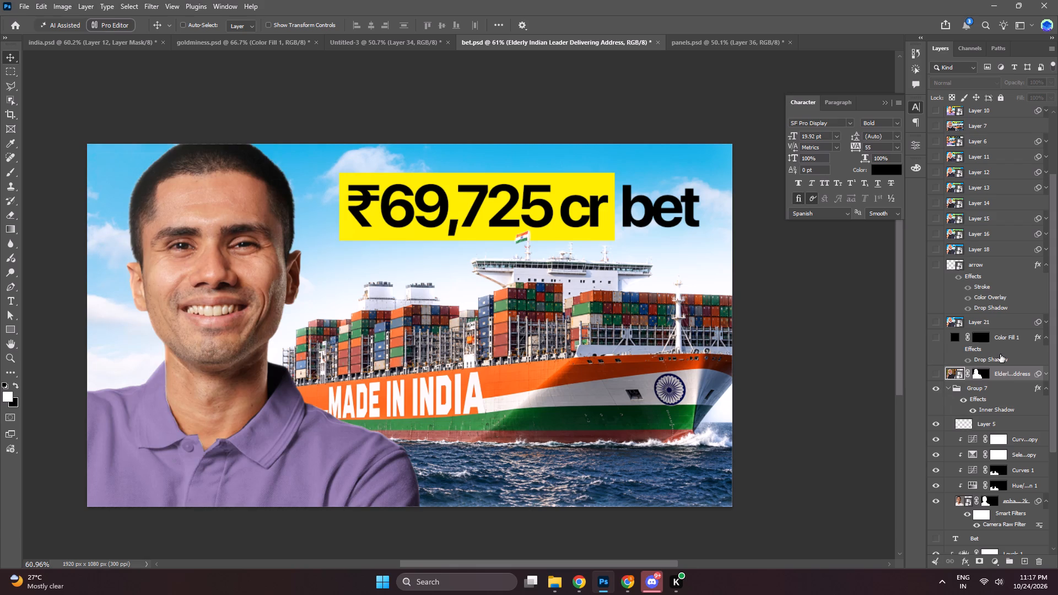
{"action": "left_click", "coordinate": [943, 338]}
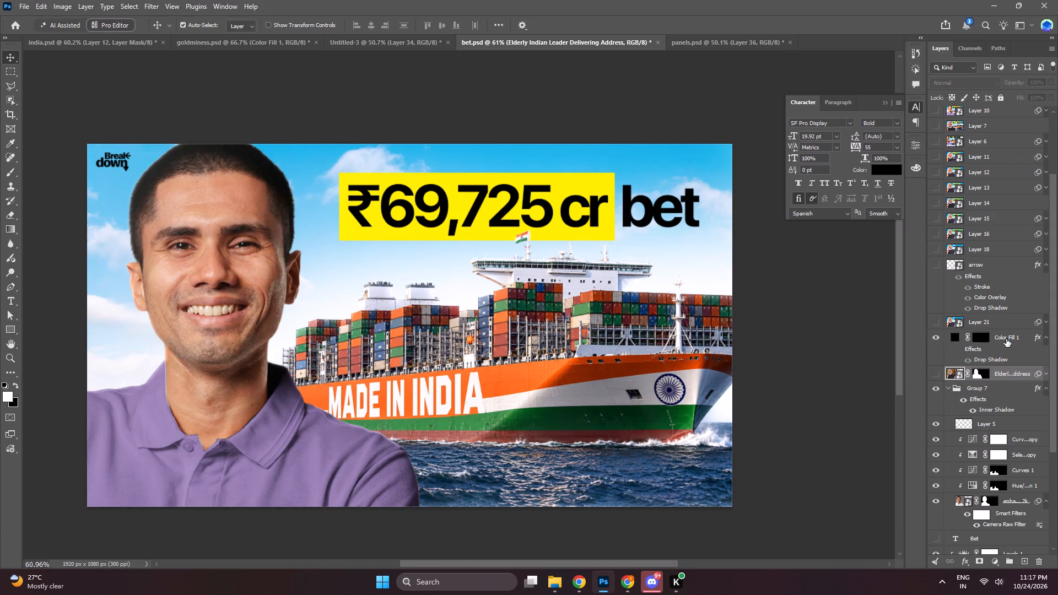
Merge the visible artwork onto a new layer above Color Fill 1, convert it to a smart object, and copy Layer 21's smart filter onto it.
{"action": "left_click", "coordinate": [1006, 339], "text": "ctrl"}
{"action": "key", "text": "ctrl+alt+shift+e"}
{"action": "right_click", "coordinate": [1006, 339]}
{"action": "left_click", "coordinate": [997, 261]}
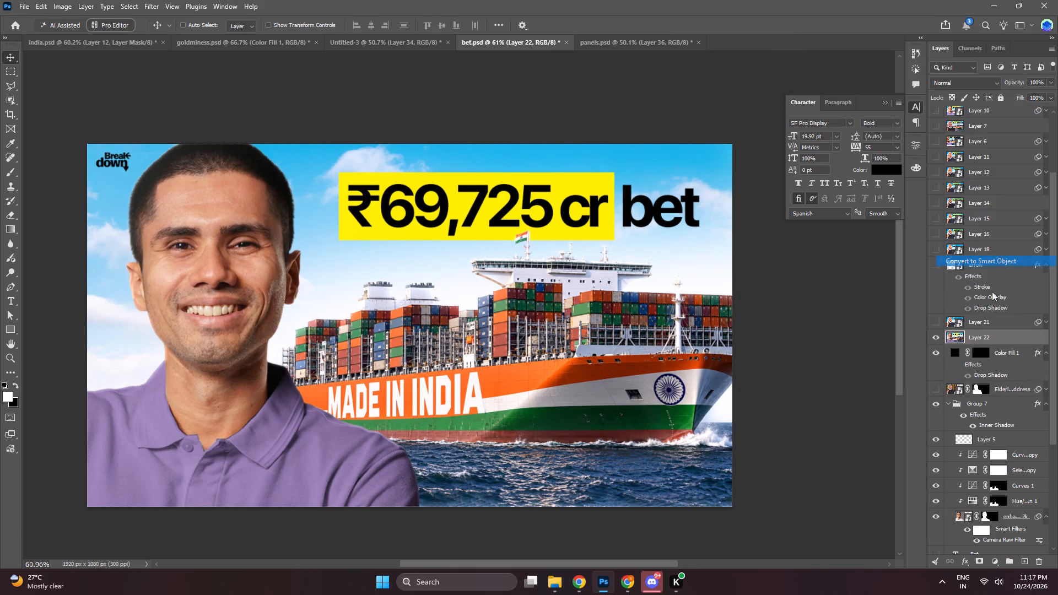
{"action": "left_click", "coordinate": [932, 321]}
{"action": "left_click", "coordinate": [932, 321]}
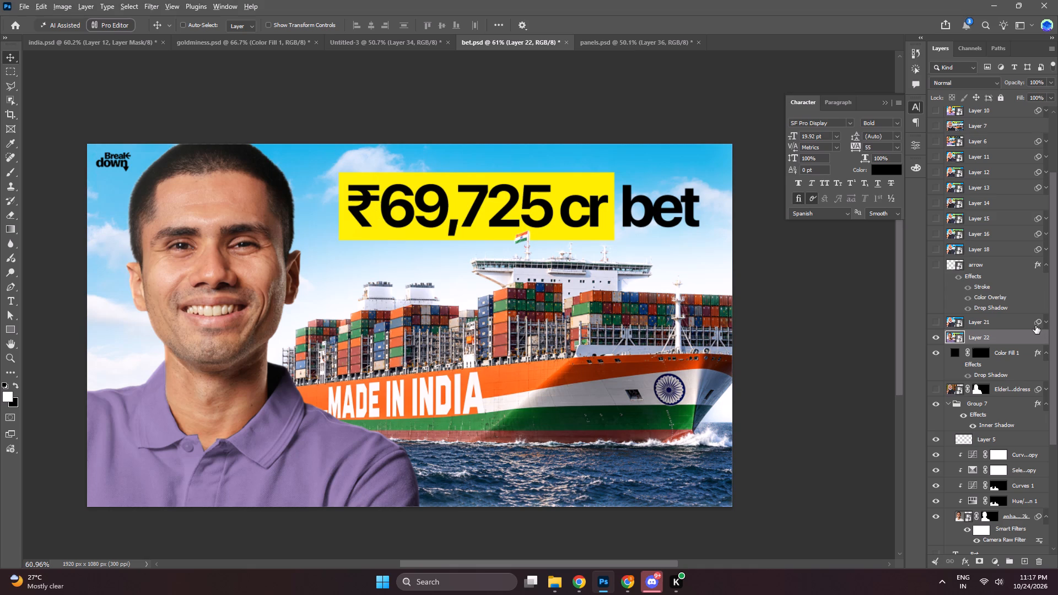
{"action": "left_click_drag", "start_coordinate": [1036, 324], "coordinate": [1034, 340], "text": "alt"}
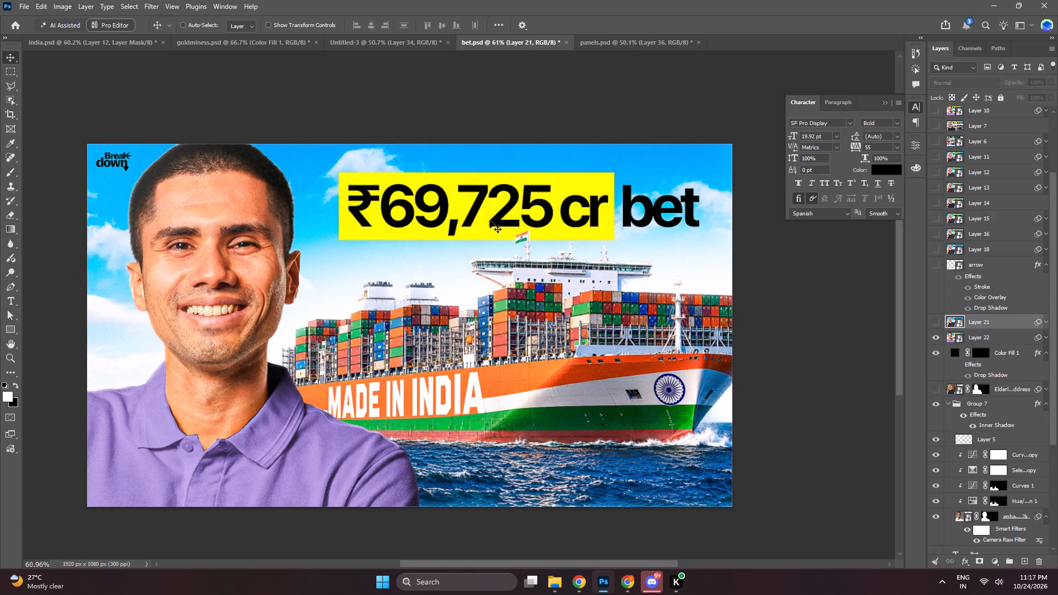
Export the thumbnail as a 1920 x 1080 JPG at quality 7, replacing bet3.jpg in the photoshopp folder.
{"action": "scroll", "coordinate": [436, 213], "scroll_direction": "down", "scroll_amount": 1, "text": "ctrl"}
{"action": "left_click", "coordinate": [25, 4]}
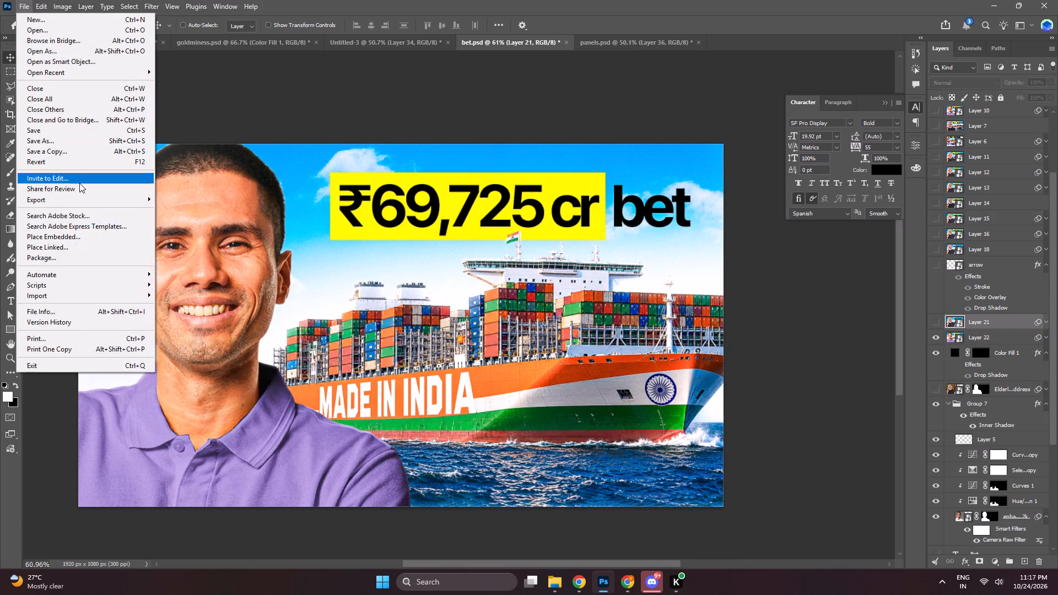
{"action": "left_click", "coordinate": [81, 198]}
{"action": "left_click", "coordinate": [224, 210]}
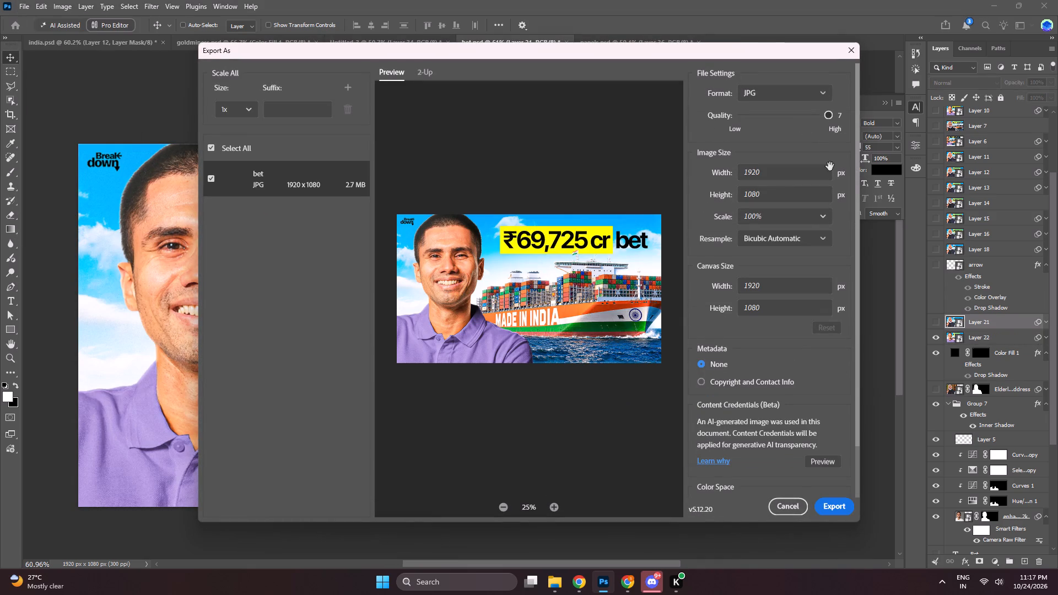
{"action": "left_click", "coordinate": [835, 507]}
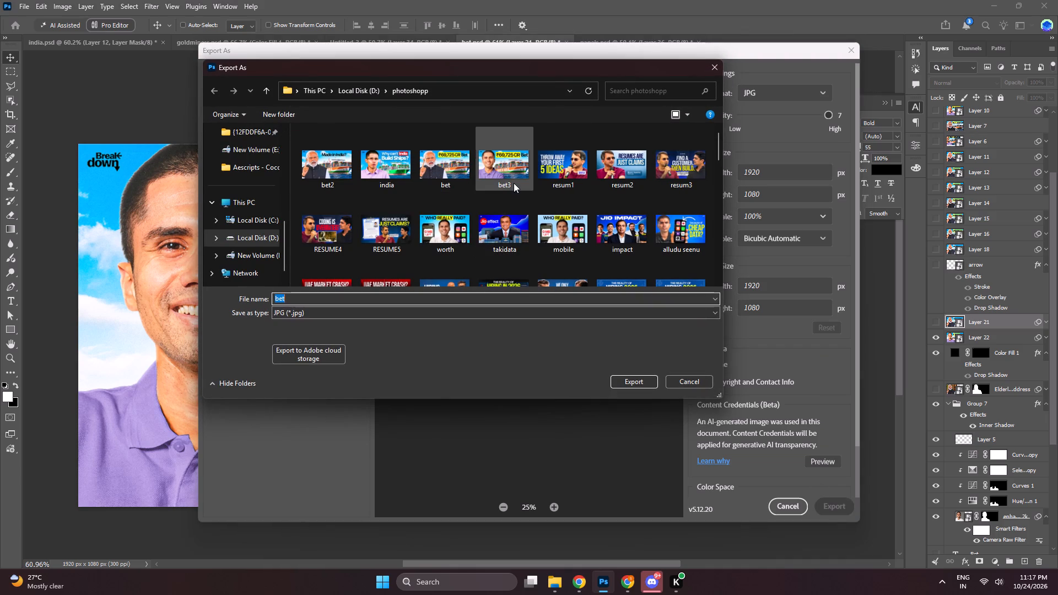
{"action": "left_click", "coordinate": [514, 183]}
{"action": "left_click", "coordinate": [646, 386]}
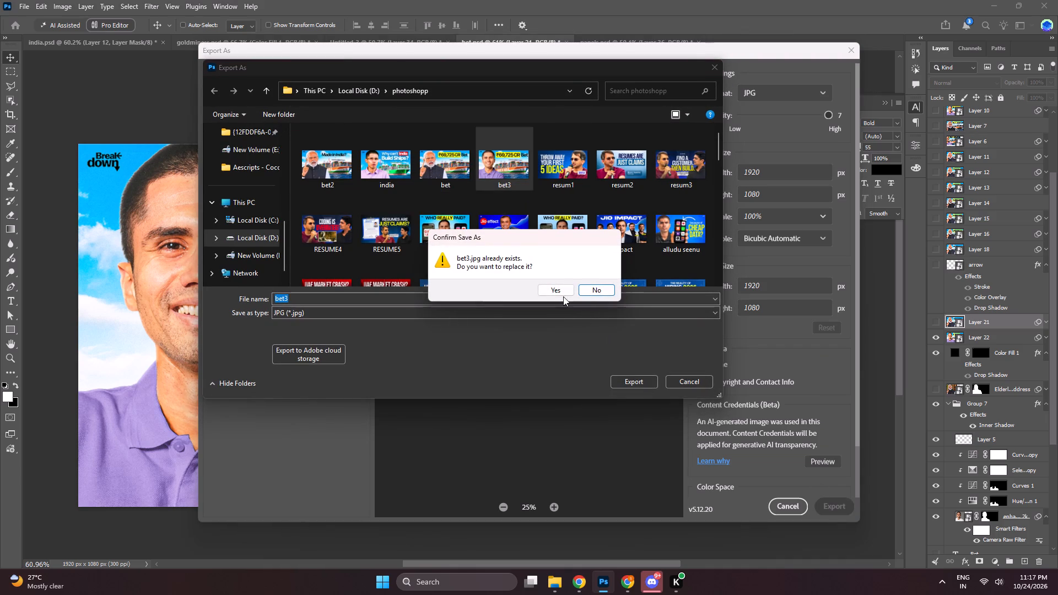
{"action": "left_click", "coordinate": [563, 296]}
Upload bet3.jpg from the photoshopp folder in File Explorer to the ships folder in Google Drive.
{"action": "key", "text": "super+1"}
{"action": "left_click", "coordinate": [625, 578]}
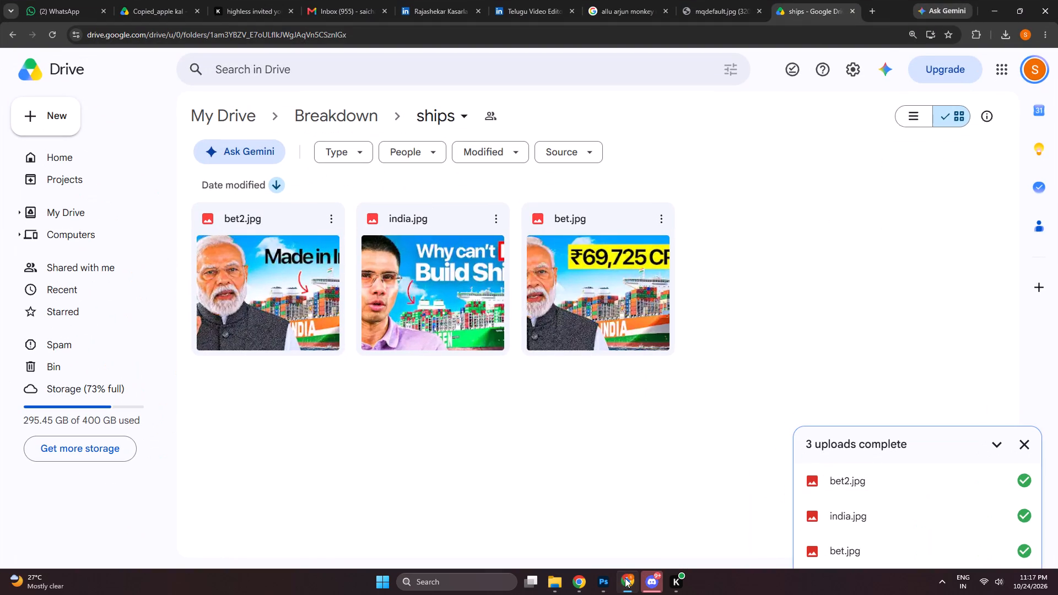
{"action": "key", "text": "super+1"}
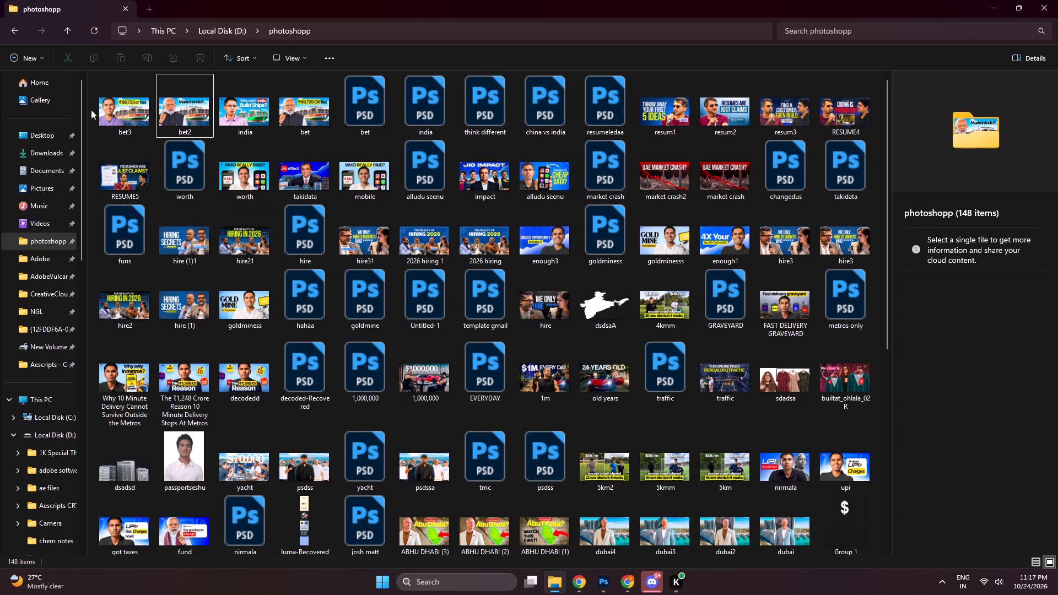
{"action": "left_click", "coordinate": [98, 28]}
{"action": "left_click", "coordinate": [131, 109]}
{"action": "left_click_drag", "start_coordinate": [123, 120], "coordinate": [425, 356]}
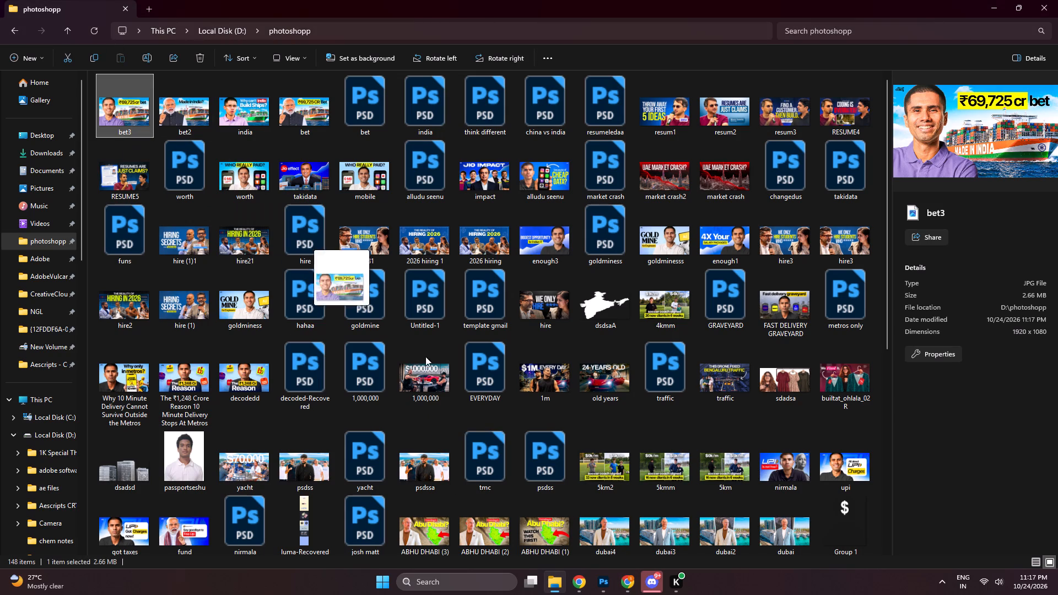
{"action": "left_click_drag", "start_coordinate": [425, 356], "coordinate": [529, 416]}
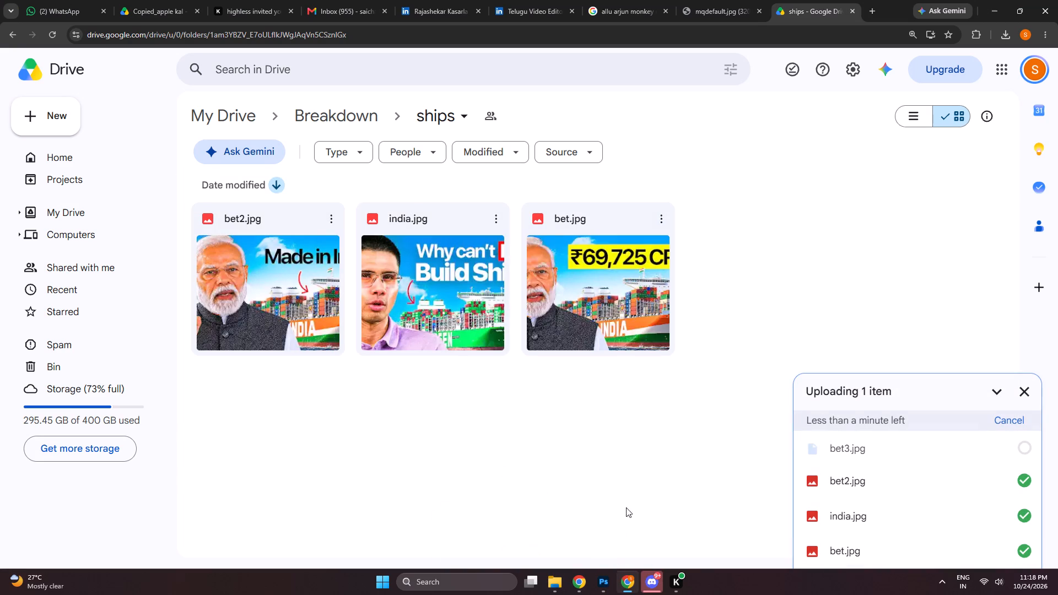
Preview india.jpg in the ships Drive folder and close the preview.
{"action": "double_click", "coordinate": [447, 304]}
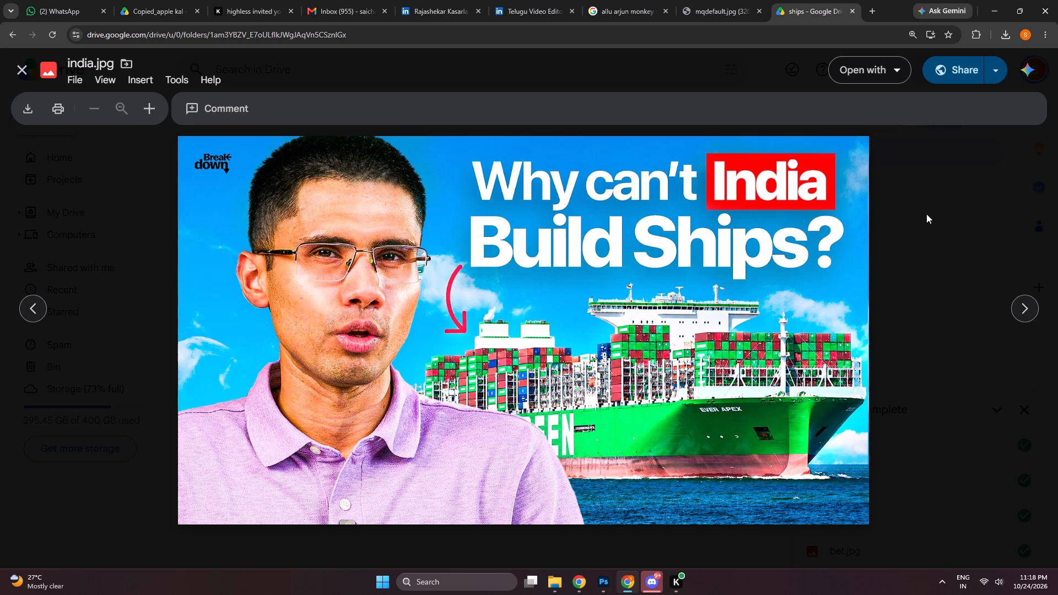
{"action": "left_click", "coordinate": [926, 214]}
Switch to Photoshop's Untitled-3 document and hide the merged Layer 34.
{"action": "left_click", "coordinate": [602, 589]}
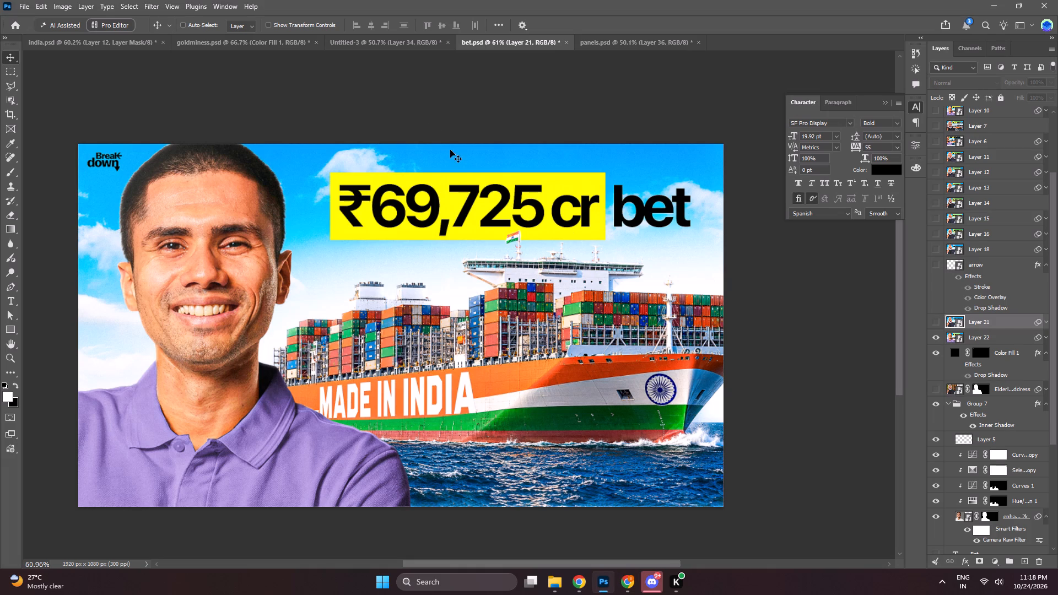
{"action": "left_click", "coordinate": [608, 45]}
{"action": "left_click", "coordinate": [260, 45]}
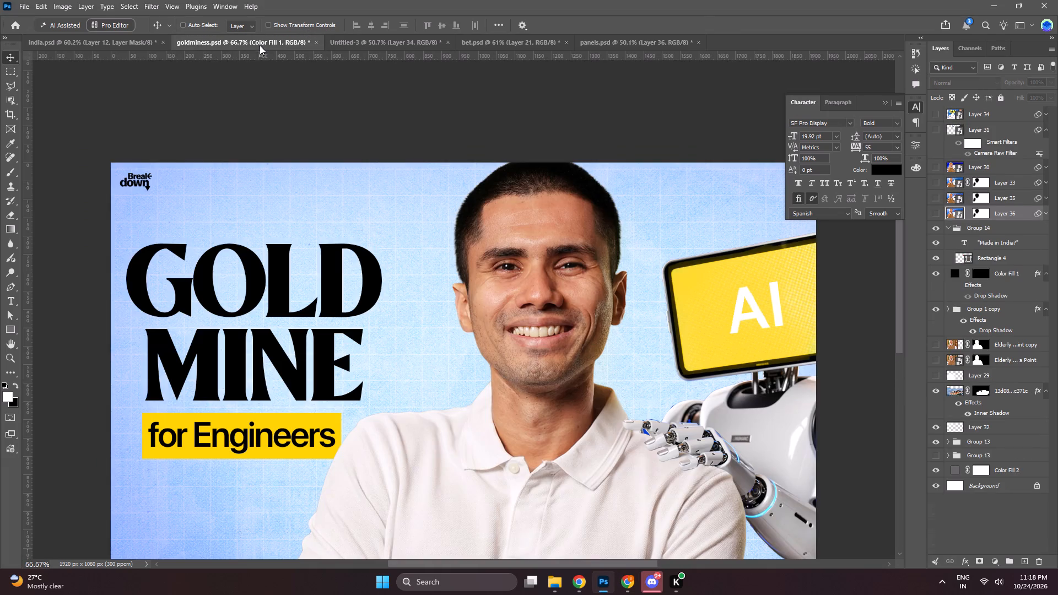
{"action": "left_click", "coordinate": [370, 41]}
{"action": "left_click", "coordinate": [555, 310], "text": "ctrl"}
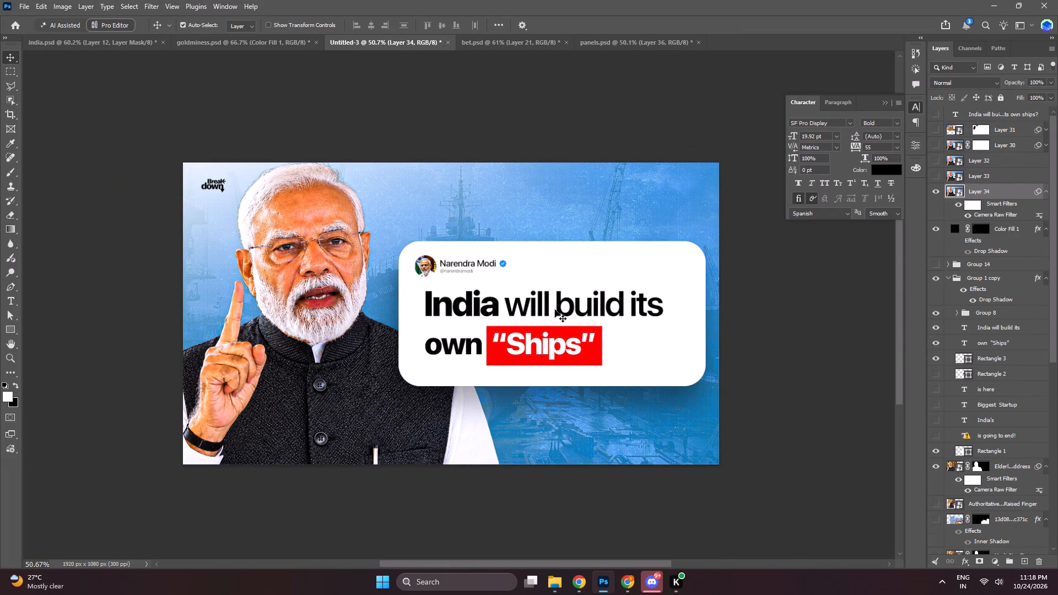
{"action": "left_click", "coordinate": [929, 186]}
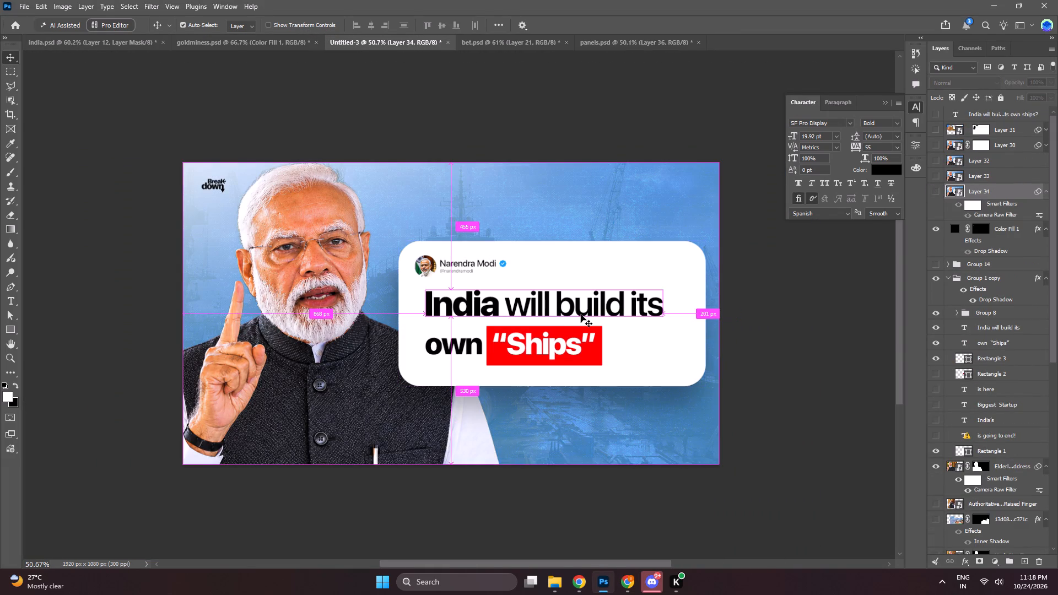
Replace "will" with "must" so the card's first text line reads "India must build its".
{"action": "left_click", "coordinate": [580, 312], "text": "ctrl"}
{"action": "left_click", "coordinate": [547, 353]}
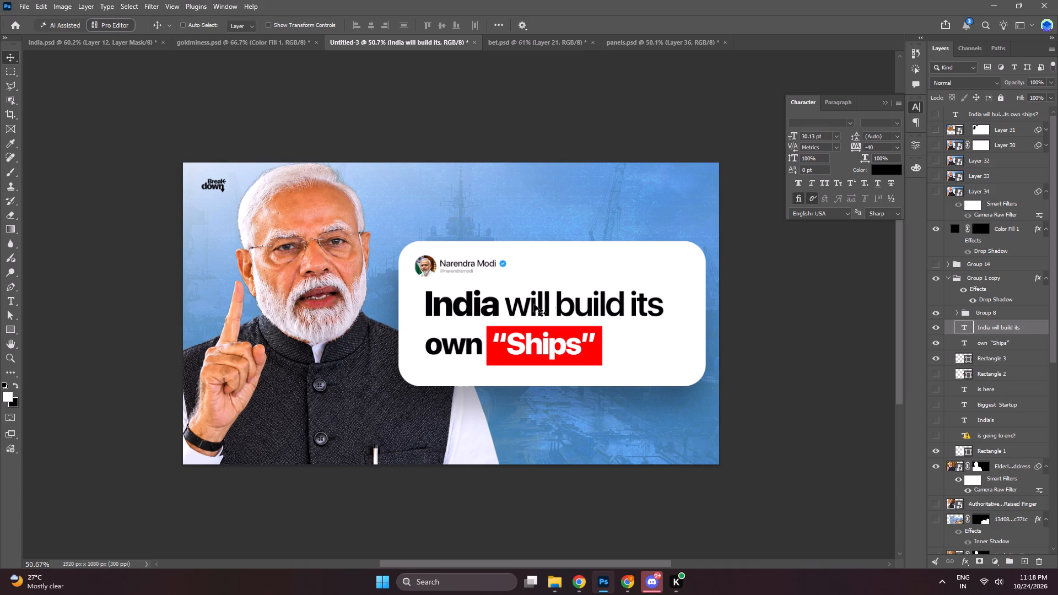
{"action": "double_click", "coordinate": [547, 300]}
{"action": "left_click_drag", "start_coordinate": [547, 301], "coordinate": [518, 304]}
{"action": "left_click_drag", "start_coordinate": [545, 306], "coordinate": [515, 306]}
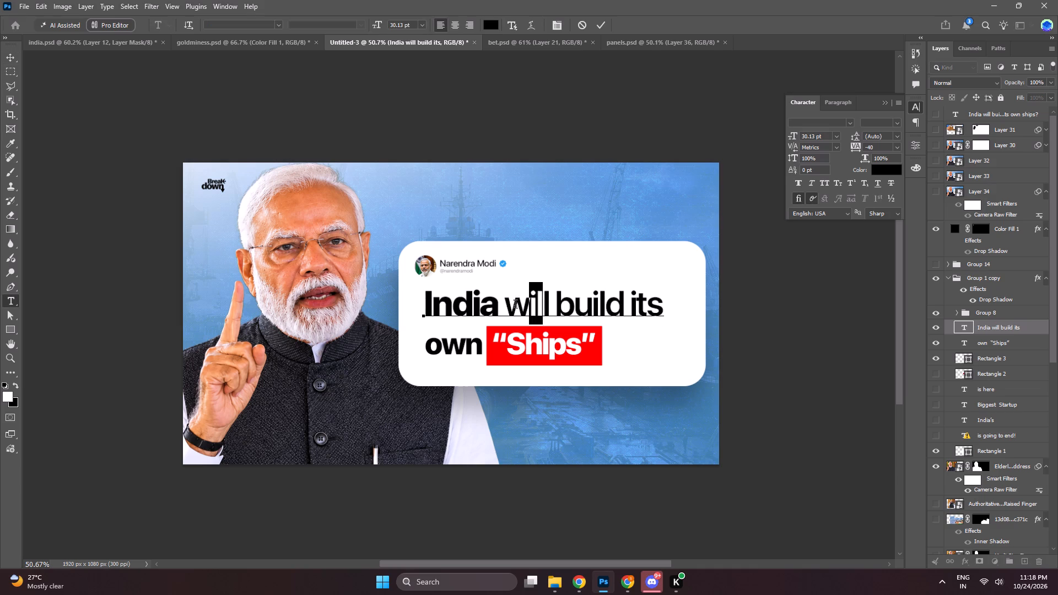
{"action": "left_click_drag", "start_coordinate": [515, 306], "coordinate": [509, 305]}
{"action": "left_click_drag", "start_coordinate": [550, 305], "coordinate": [504, 305]}
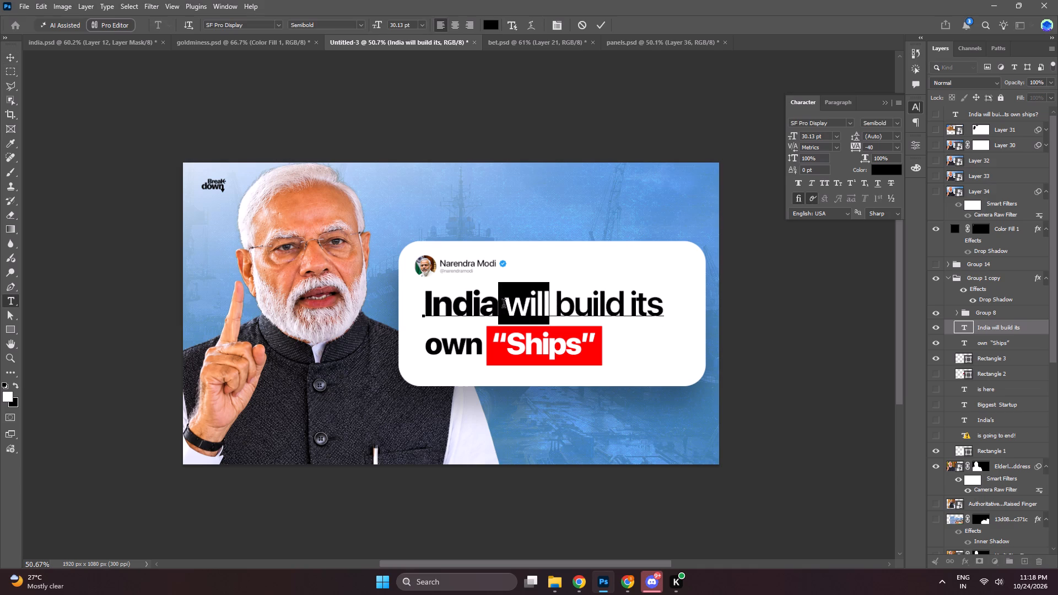
{"action": "left_click_drag", "start_coordinate": [504, 305], "coordinate": [507, 305]}
{"action": "type", "text": "must"}
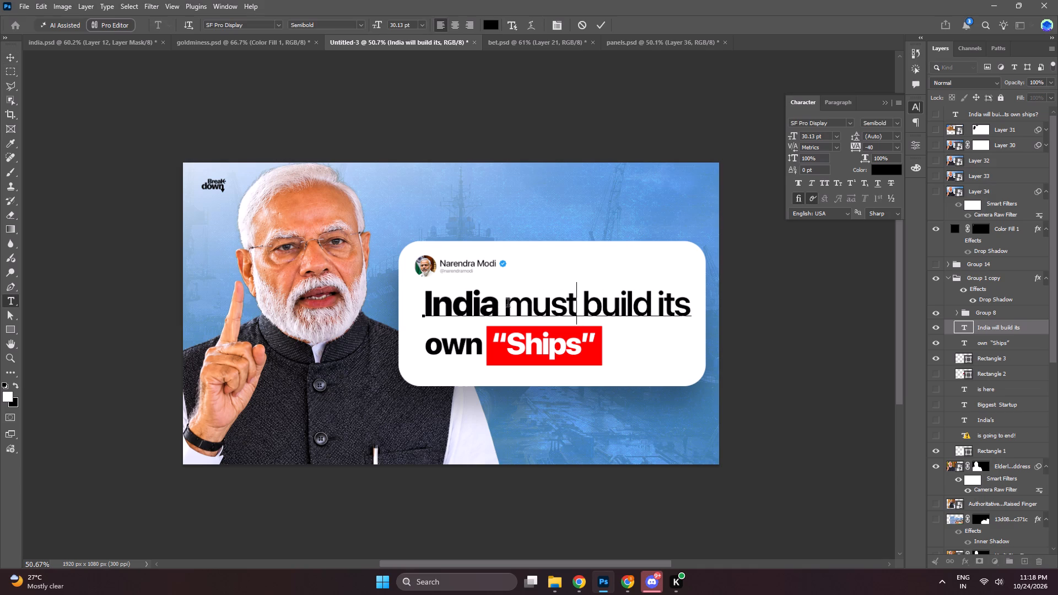
{"action": "left_click", "coordinate": [9, 56]}
Adjust the position of the "India must build its" line above "own “Ships”" in the white card.
{"action": "left_click", "coordinate": [549, 287]}
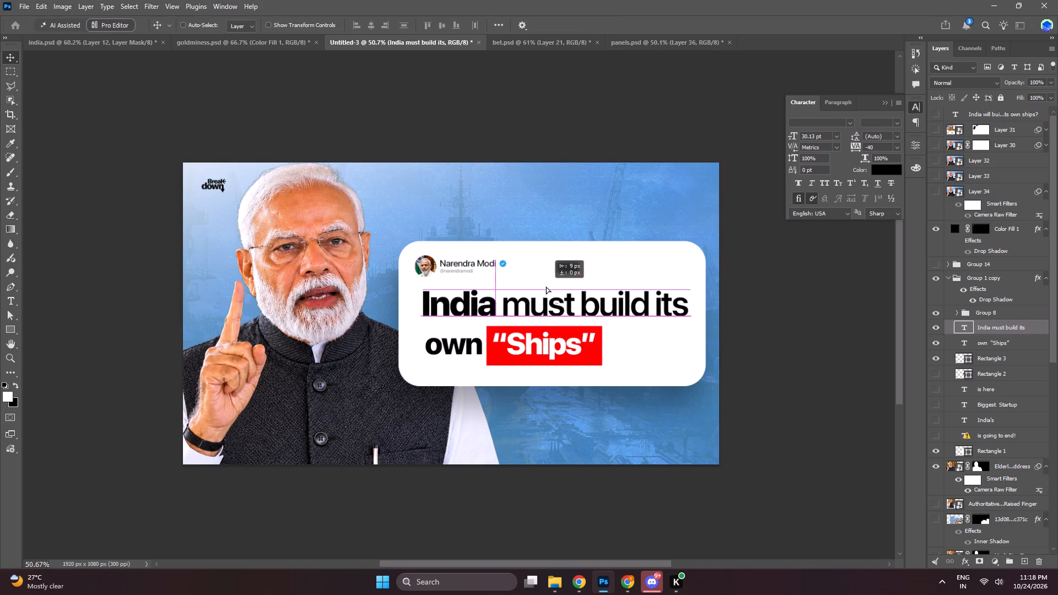
{"action": "left_click_drag", "start_coordinate": [644, 315], "coordinate": [639, 318]}
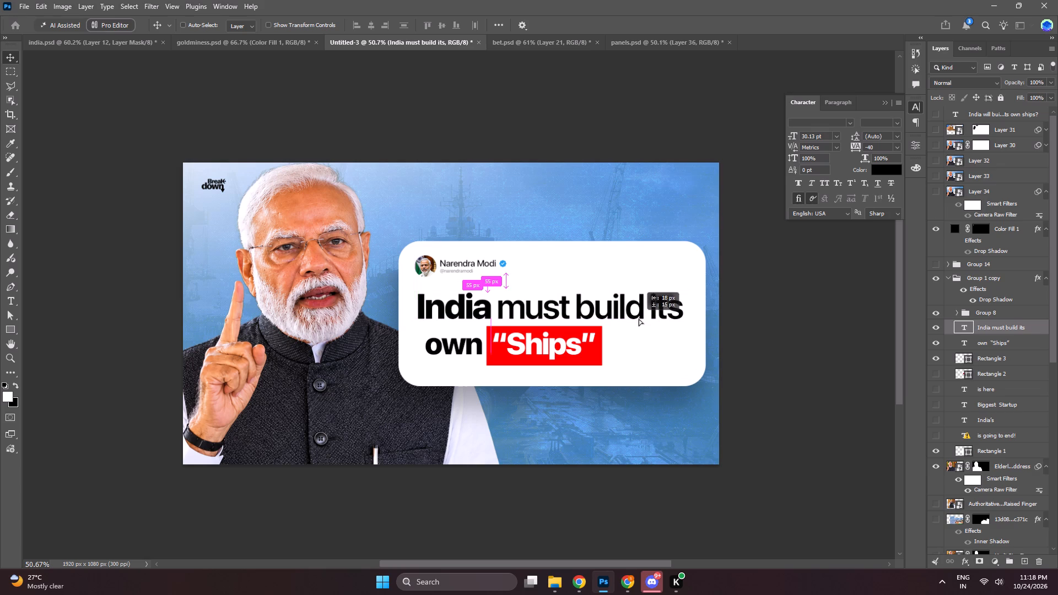
{"action": "left_click_drag", "start_coordinate": [639, 318], "coordinate": [638, 318]}
{"action": "key", "text": "ctrl+z"}
{"action": "left_click", "coordinate": [622, 324]}
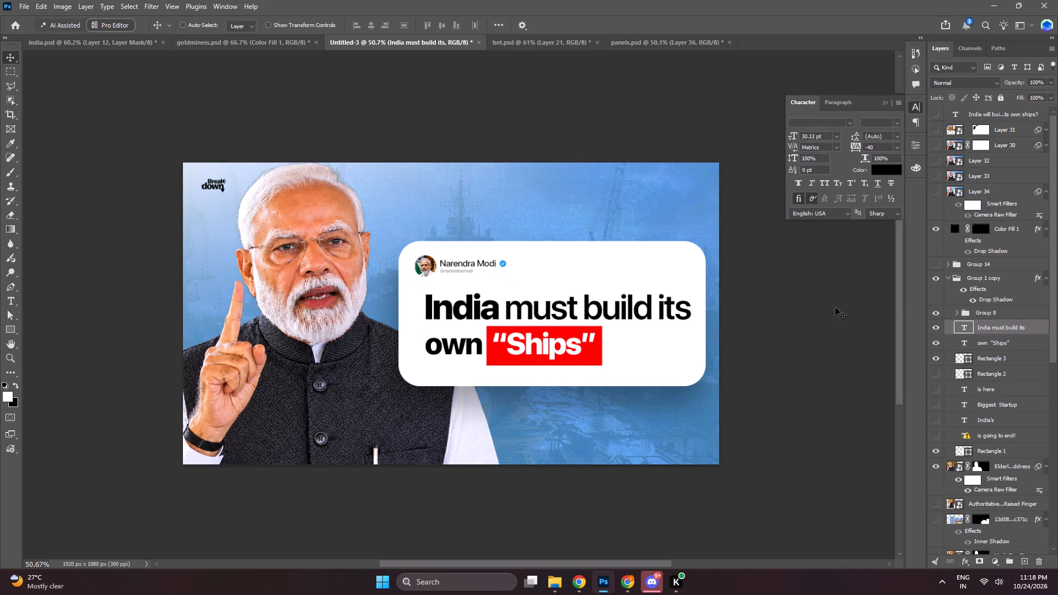
{"action": "left_click", "coordinate": [625, 293]}
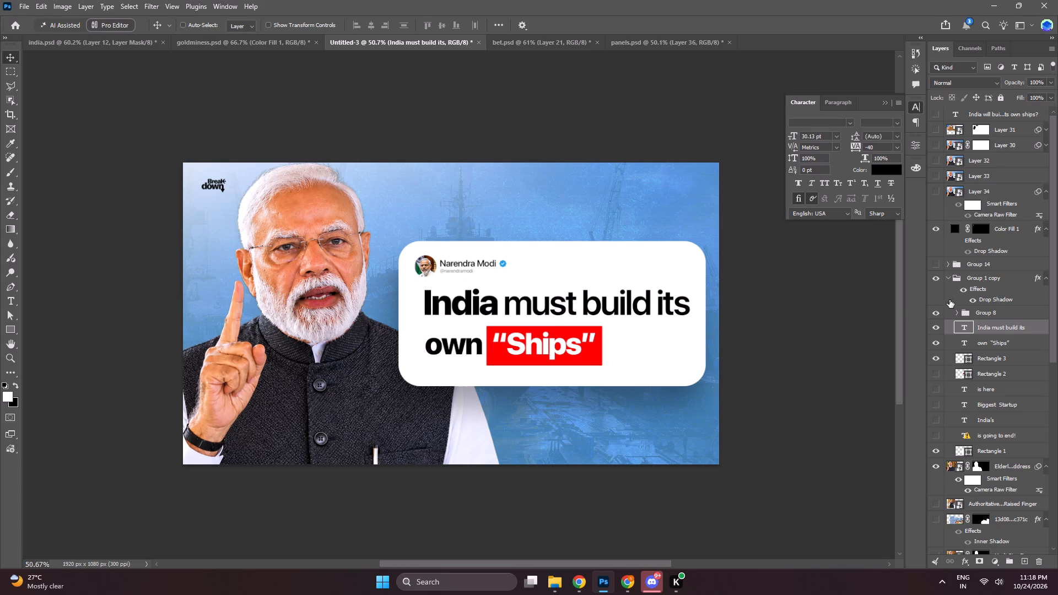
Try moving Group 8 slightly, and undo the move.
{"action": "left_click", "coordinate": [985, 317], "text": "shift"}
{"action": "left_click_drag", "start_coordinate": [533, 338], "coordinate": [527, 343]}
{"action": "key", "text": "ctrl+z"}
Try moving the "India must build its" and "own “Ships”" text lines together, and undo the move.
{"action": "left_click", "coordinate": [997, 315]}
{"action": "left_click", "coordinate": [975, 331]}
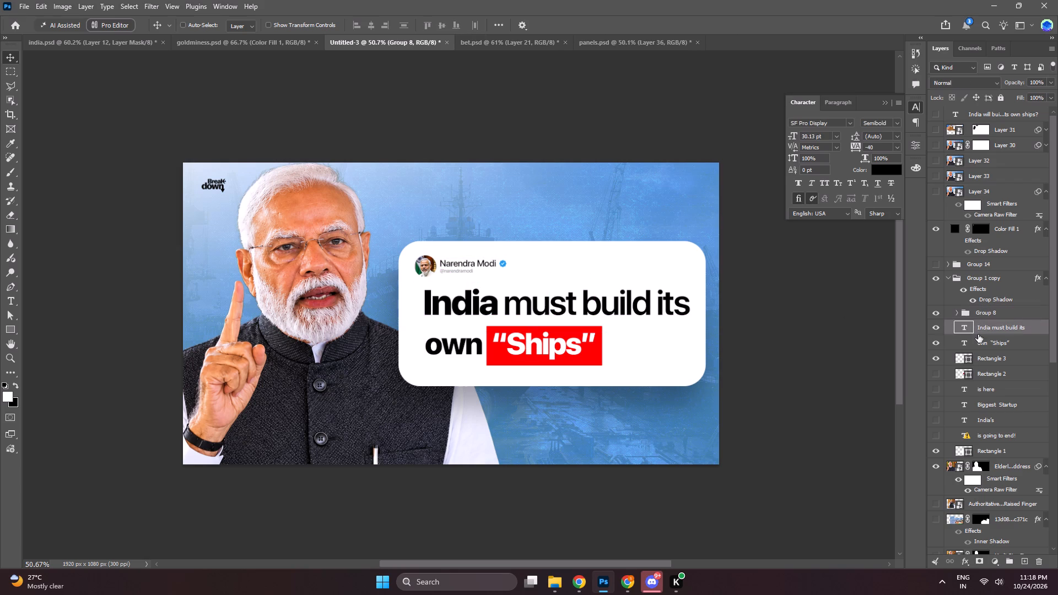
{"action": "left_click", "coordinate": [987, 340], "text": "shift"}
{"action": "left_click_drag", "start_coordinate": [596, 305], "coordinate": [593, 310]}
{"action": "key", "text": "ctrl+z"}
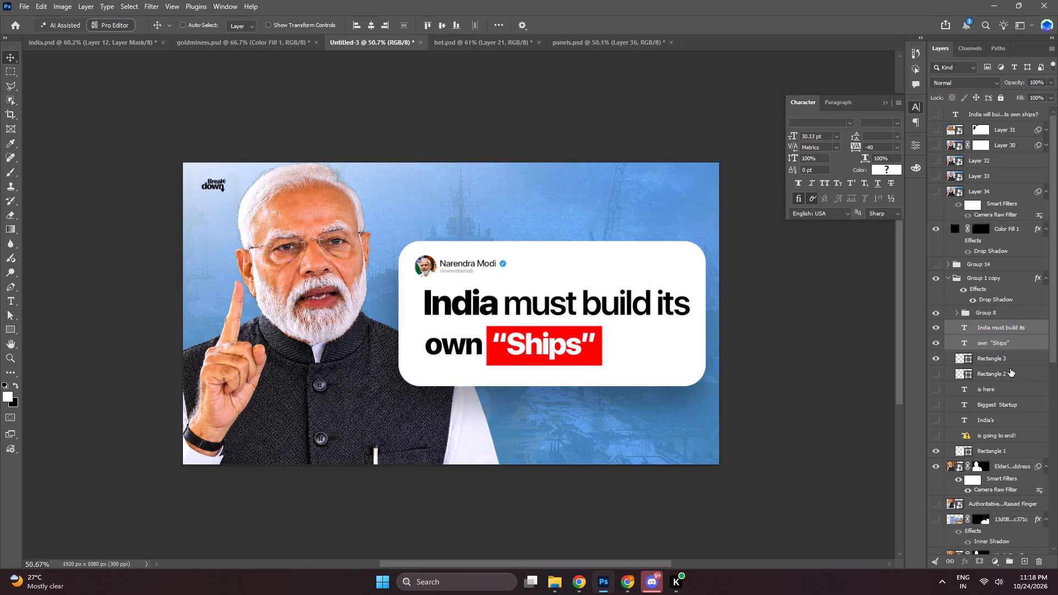
Move both quote text lines and the red Rectangle 3 together slightly down in the white card.
{"action": "left_click", "coordinate": [1009, 363], "text": "shift"}
{"action": "left_click", "coordinate": [514, 316]}
{"action": "left_click", "coordinate": [1006, 359]}
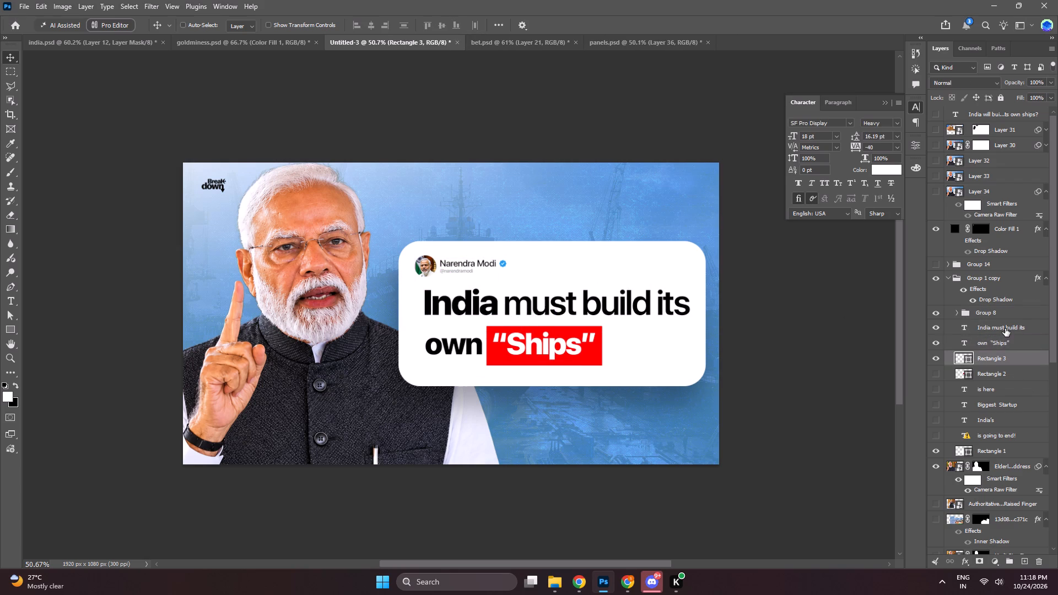
{"action": "left_click", "coordinate": [1005, 328], "text": "shift"}
{"action": "left_click", "coordinate": [580, 312]}
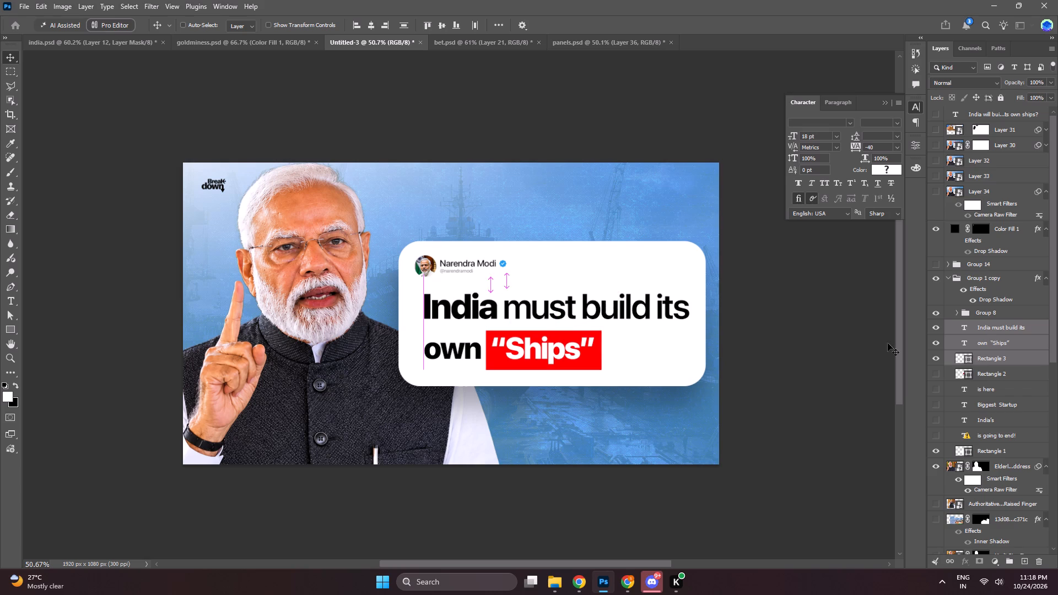
Nudge the "own “Ships”" line and its red Rectangle 3 slightly up, towards the first text line.
{"action": "left_click", "coordinate": [1027, 344]}
{"action": "left_click", "coordinate": [1006, 357], "text": "shift"}
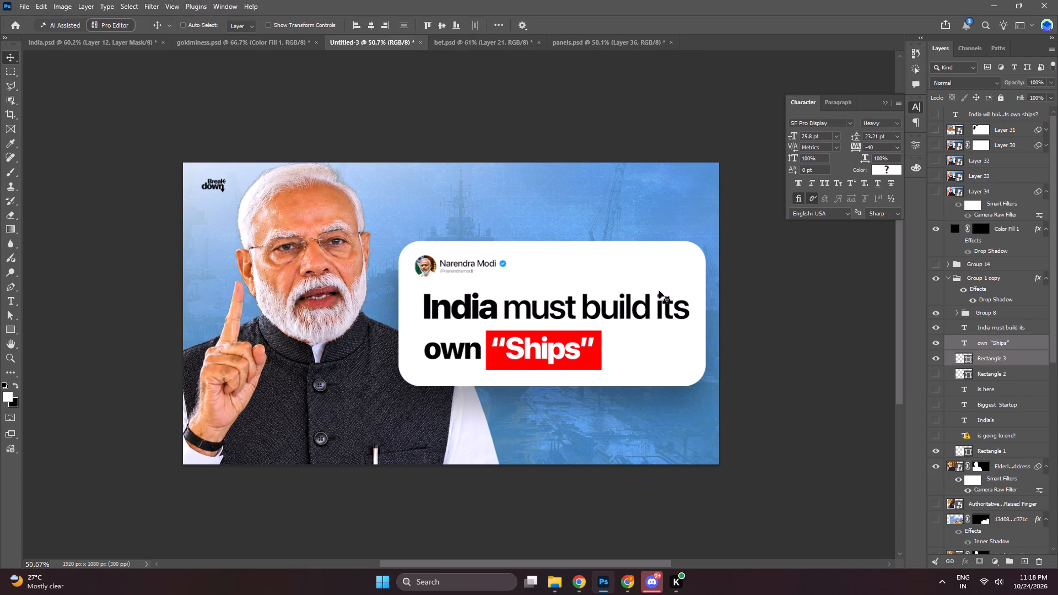
{"action": "key", "text": "Up"}
Nudge only the red Rectangle 3 slightly up behind the word “Ships”.
{"action": "left_click", "coordinate": [998, 356]}
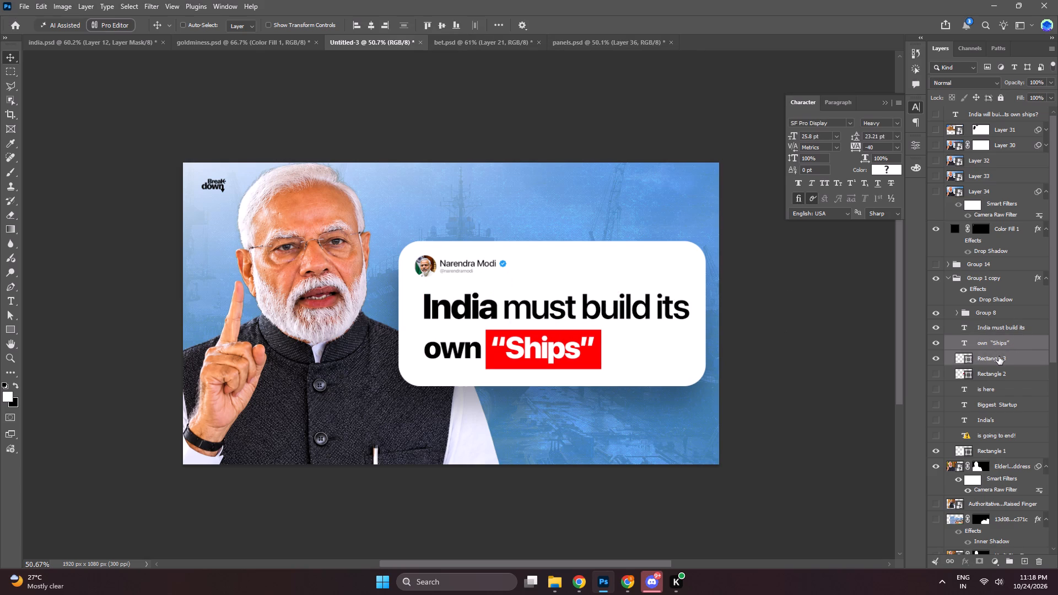
{"action": "key", "text": "Up"}
{"action": "key", "text": "Up"}
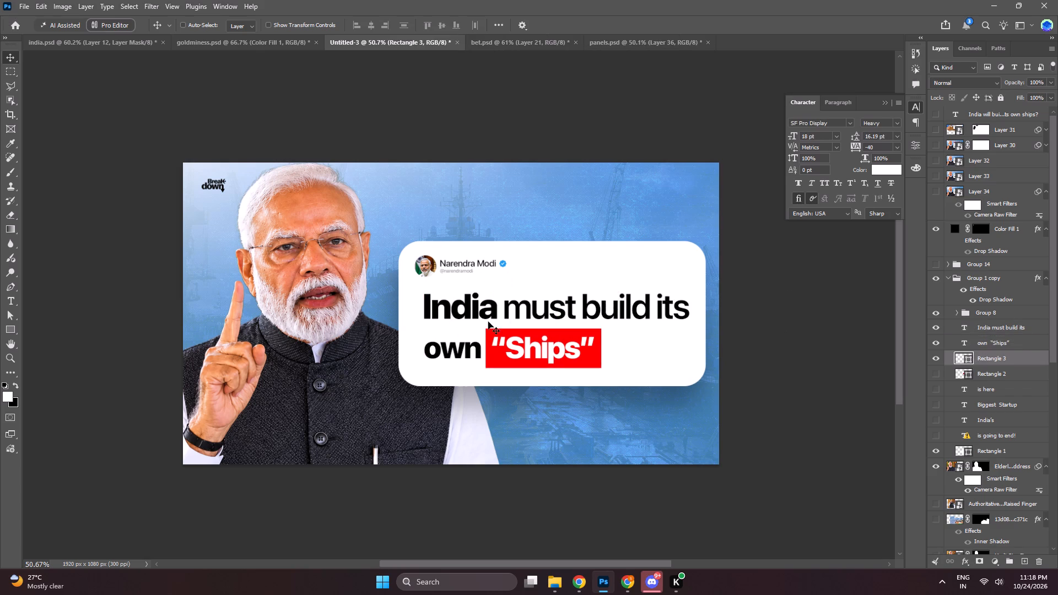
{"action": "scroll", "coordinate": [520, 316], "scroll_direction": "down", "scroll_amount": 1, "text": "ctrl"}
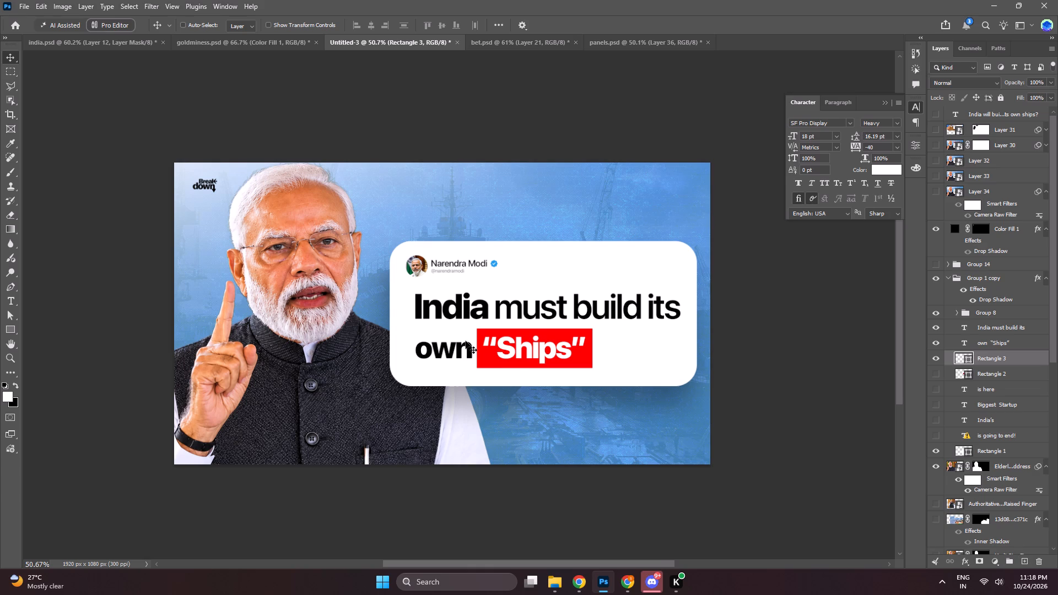
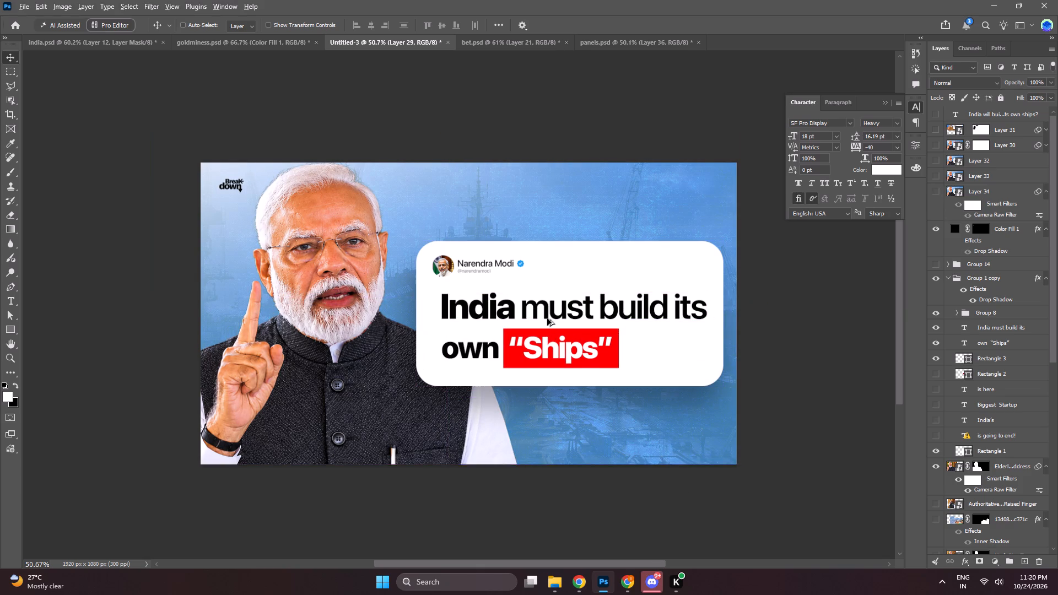
{"action": "scroll", "coordinate": [542, 310], "scroll_direction": "up", "scroll_amount": 9, "text": "alt"}
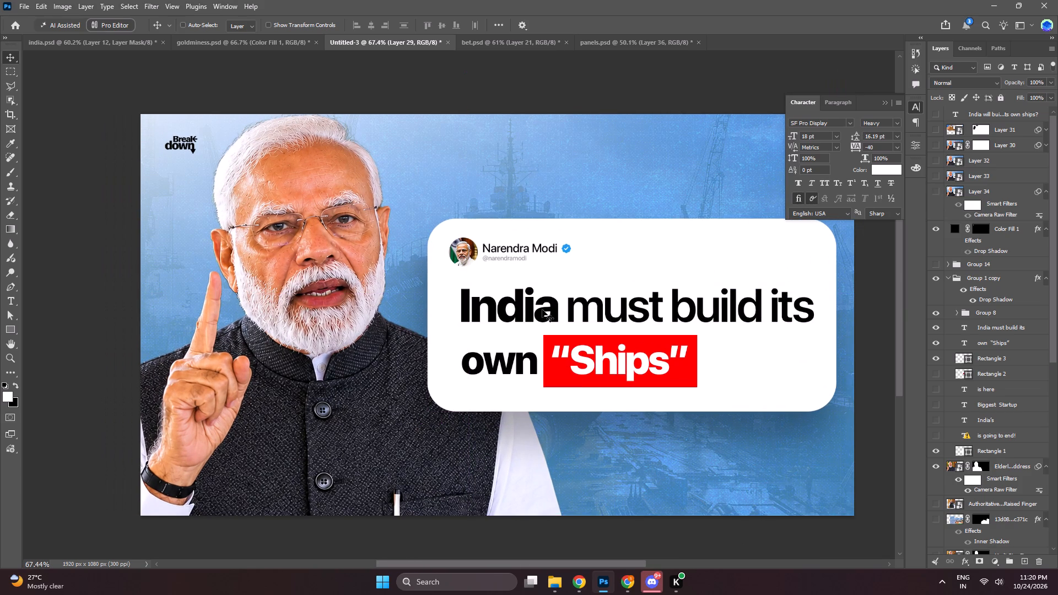
{"action": "scroll", "coordinate": [542, 310], "scroll_direction": "down", "scroll_amount": 2, "text": "ctrl"}
{"action": "scroll", "coordinate": [542, 310], "scroll_direction": "down", "scroll_amount": 1, "text": "alt"}
{"action": "left_click", "coordinate": [542, 310]}
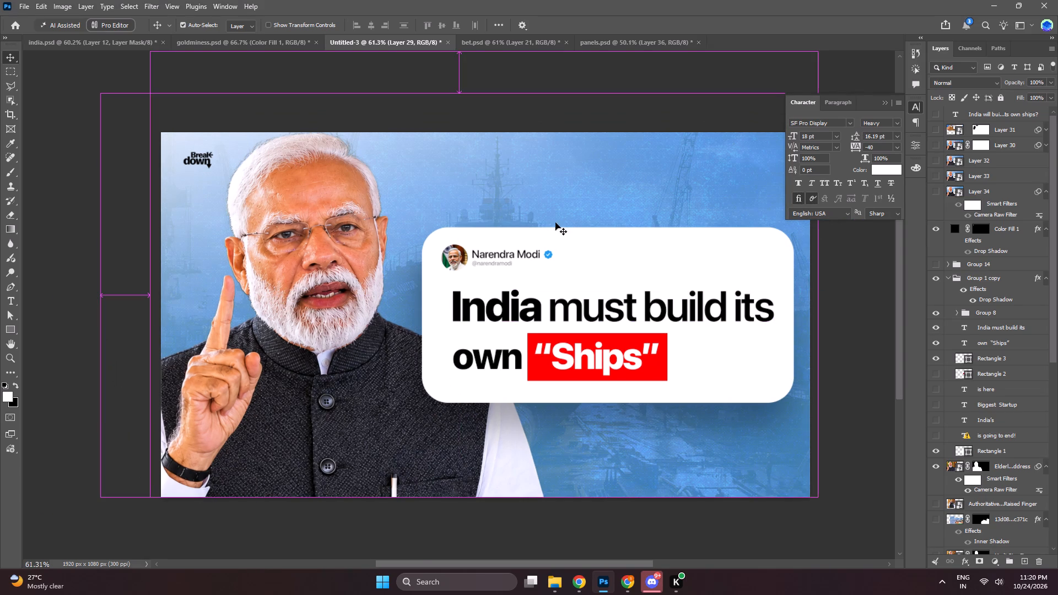
{"action": "left_click", "coordinate": [575, 204], "text": "ctrl"}
{"action": "scroll", "coordinate": [970, 509], "scroll_direction": "down", "scroll_amount": 20}
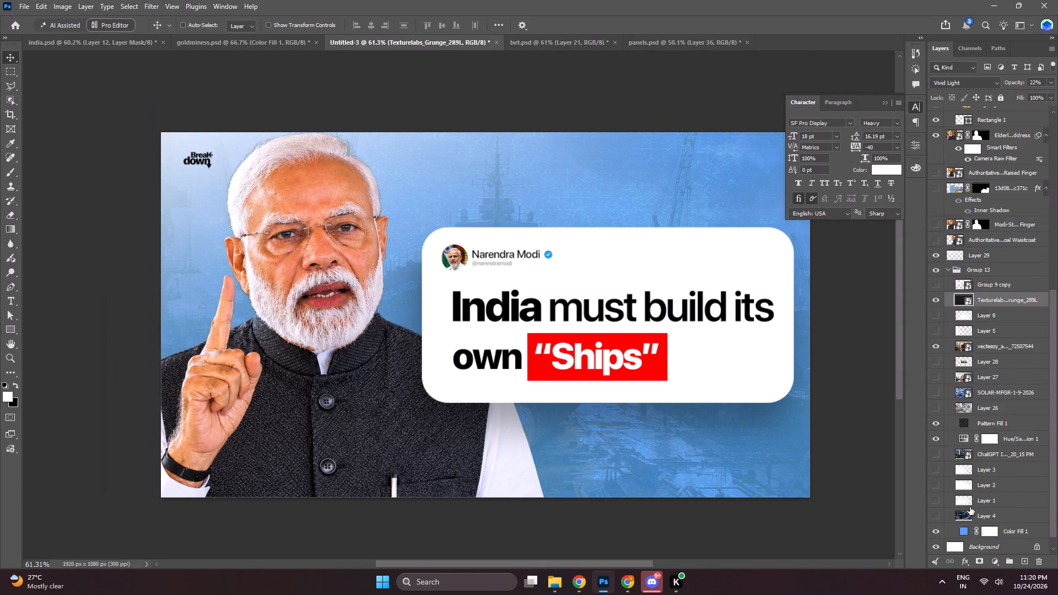
{"action": "double_click", "coordinate": [967, 530]}
{"action": "left_click_drag", "start_coordinate": [776, 205], "coordinate": [820, 143]}
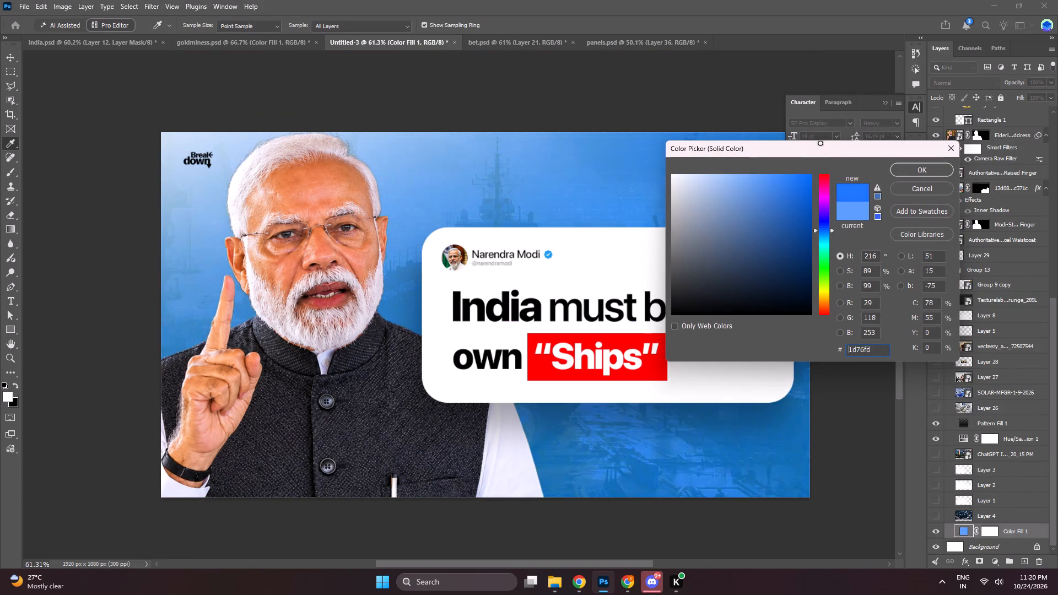
{"action": "left_click_drag", "start_coordinate": [820, 143], "coordinate": [829, 137]}
{"action": "left_click", "coordinate": [820, 234]}
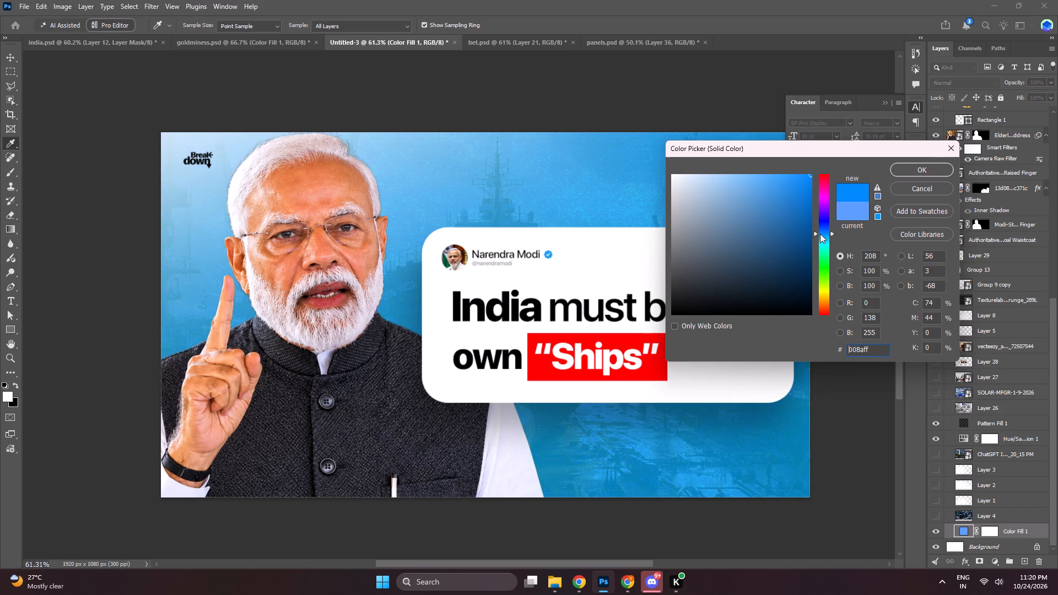
{"action": "left_click", "coordinate": [821, 232]}
{"action": "left_click", "coordinate": [821, 232]}
{"action": "left_click", "coordinate": [910, 168]}
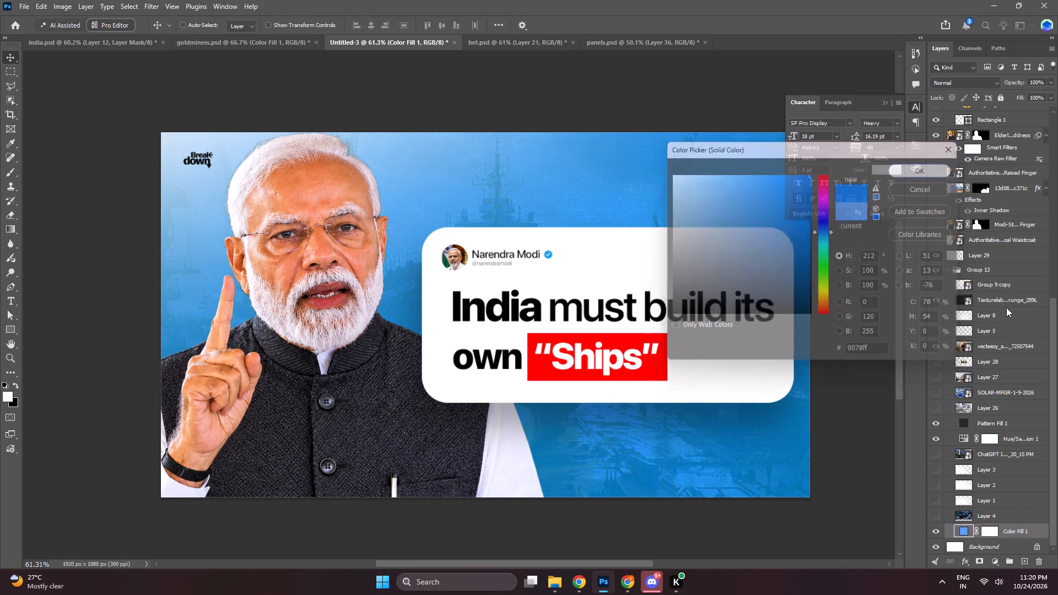
Choose the Brush tool and add a new empty layer directly above the blue Color Fill 1.
{"action": "left_click", "coordinate": [12, 172]}
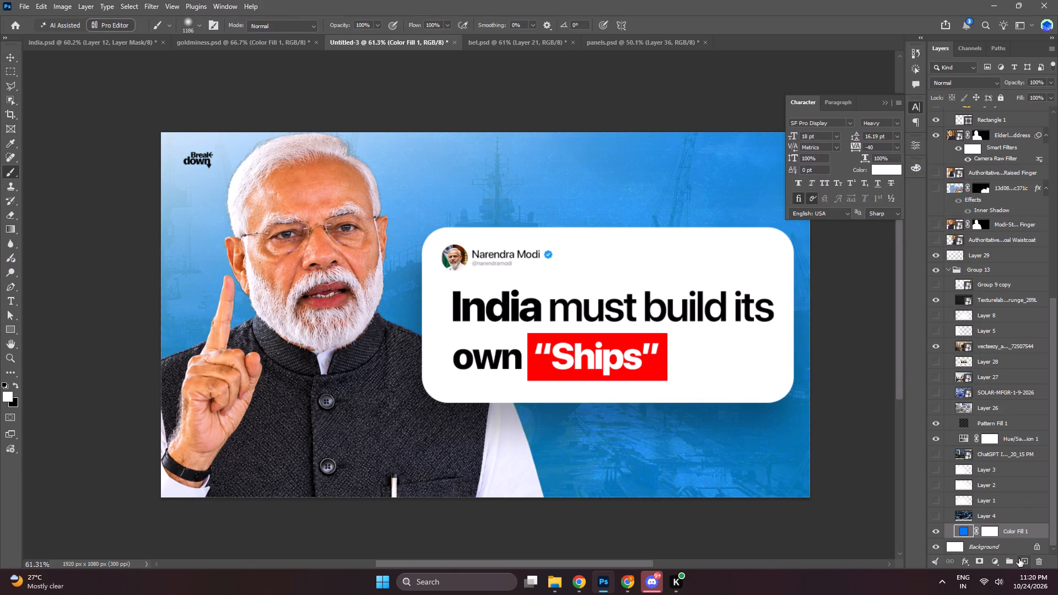
{"action": "left_click", "coordinate": [1022, 558]}
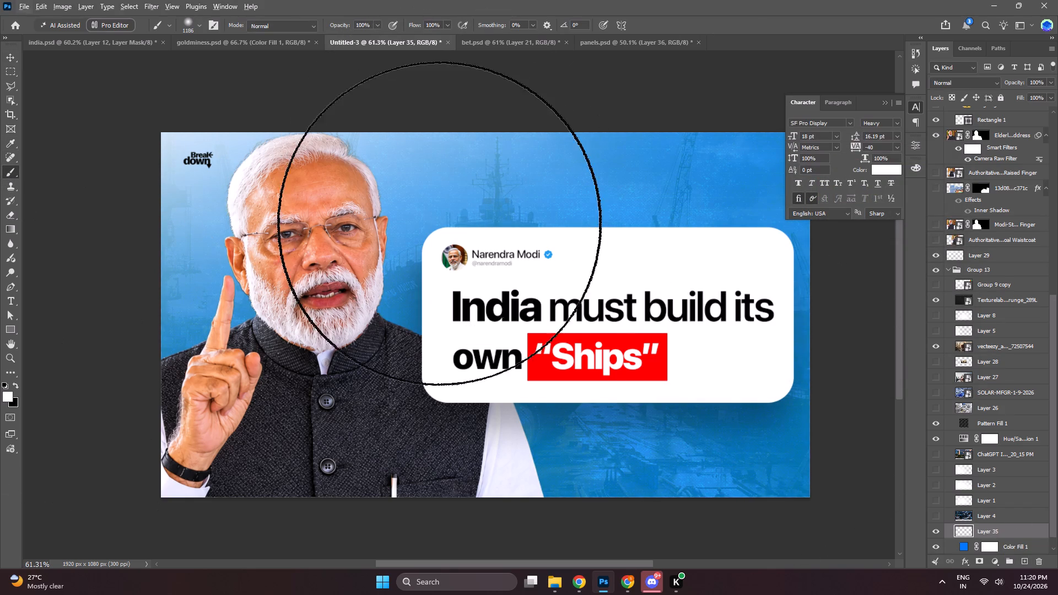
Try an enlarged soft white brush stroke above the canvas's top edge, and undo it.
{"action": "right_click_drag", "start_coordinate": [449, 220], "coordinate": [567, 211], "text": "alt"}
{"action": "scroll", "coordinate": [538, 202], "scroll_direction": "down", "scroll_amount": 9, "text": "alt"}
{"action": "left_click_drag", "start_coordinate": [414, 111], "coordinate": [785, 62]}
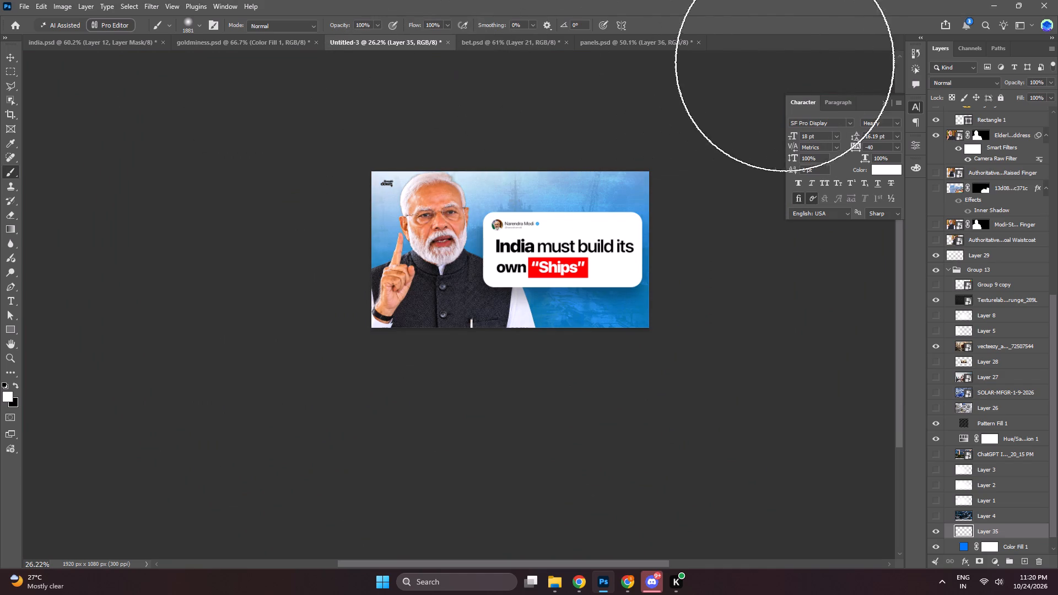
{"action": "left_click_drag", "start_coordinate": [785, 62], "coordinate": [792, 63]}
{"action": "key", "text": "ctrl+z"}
Enlarge the soft brush to 2918 px and paint a white glow from above the background's top edge on the new layer.
{"action": "right_click_drag", "start_coordinate": [536, 173], "coordinate": [611, 171], "text": "alt"}
{"action": "left_click", "coordinate": [490, 95]}
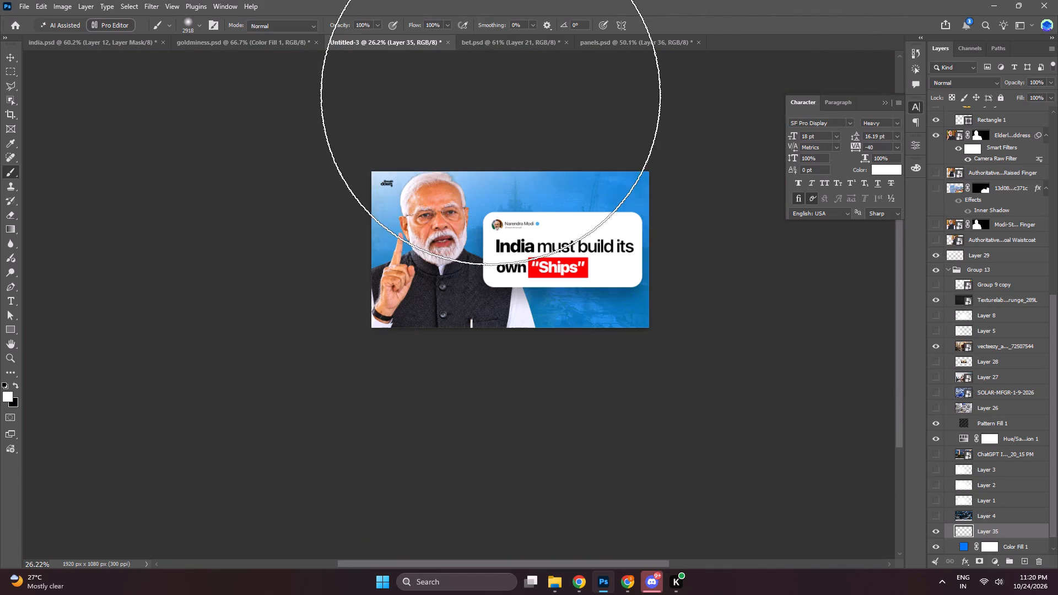
{"action": "scroll", "coordinate": [477, 232], "scroll_direction": "up", "scroll_amount": 6, "text": "alt"}
{"action": "key", "text": "ctrl+z"}
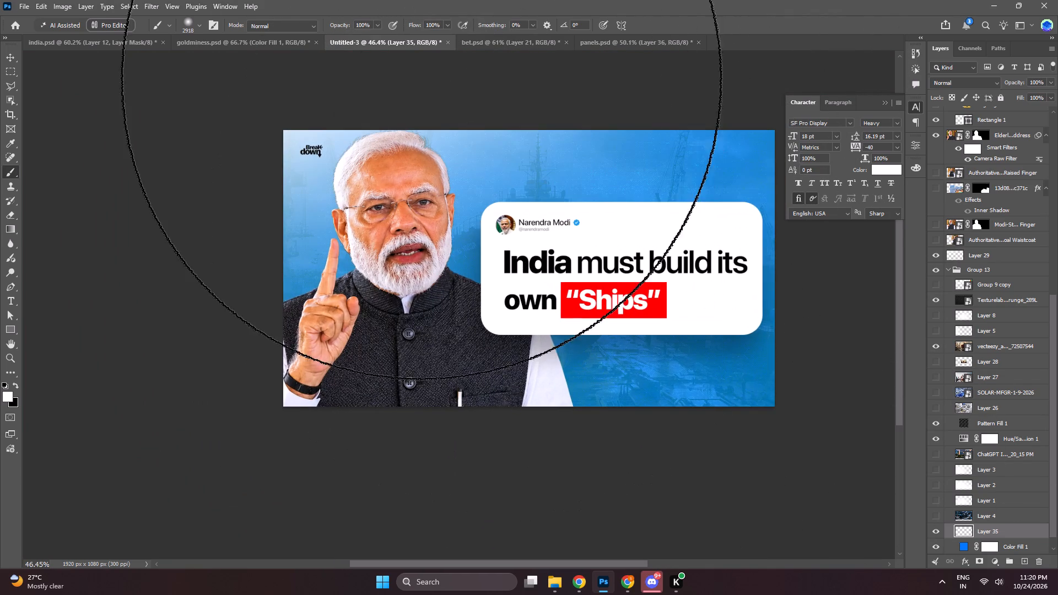
{"action": "left_click", "coordinate": [415, 33]}
{"action": "left_click", "coordinate": [466, 72]}
{"action": "scroll", "coordinate": [418, 247], "scroll_direction": "up", "scroll_amount": 3}
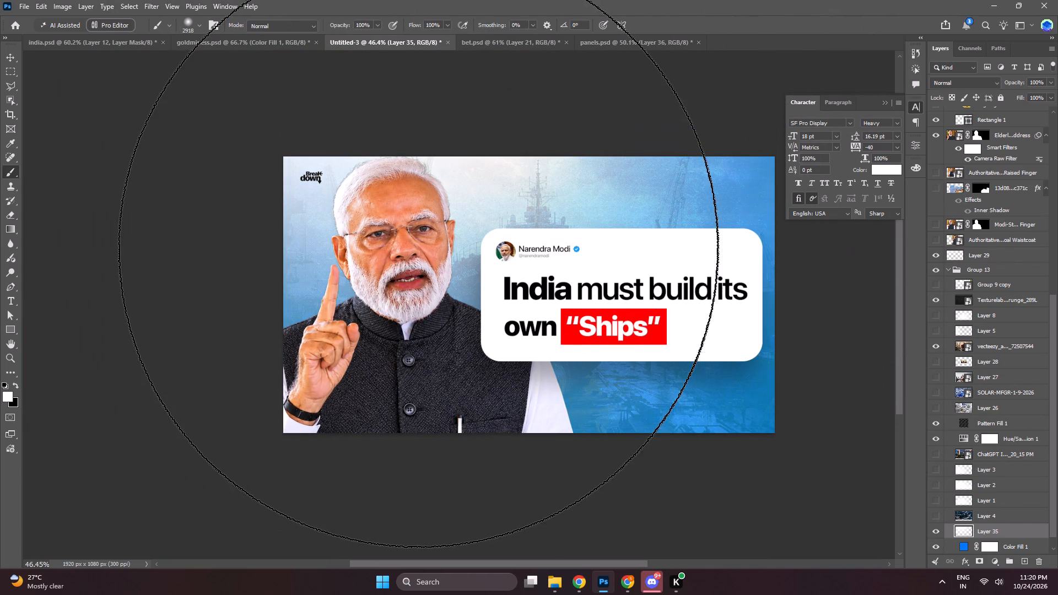
Lower the opacity of the new white glow layer.
{"action": "left_click", "coordinate": [1049, 83]}
{"action": "left_click", "coordinate": [1018, 96]}
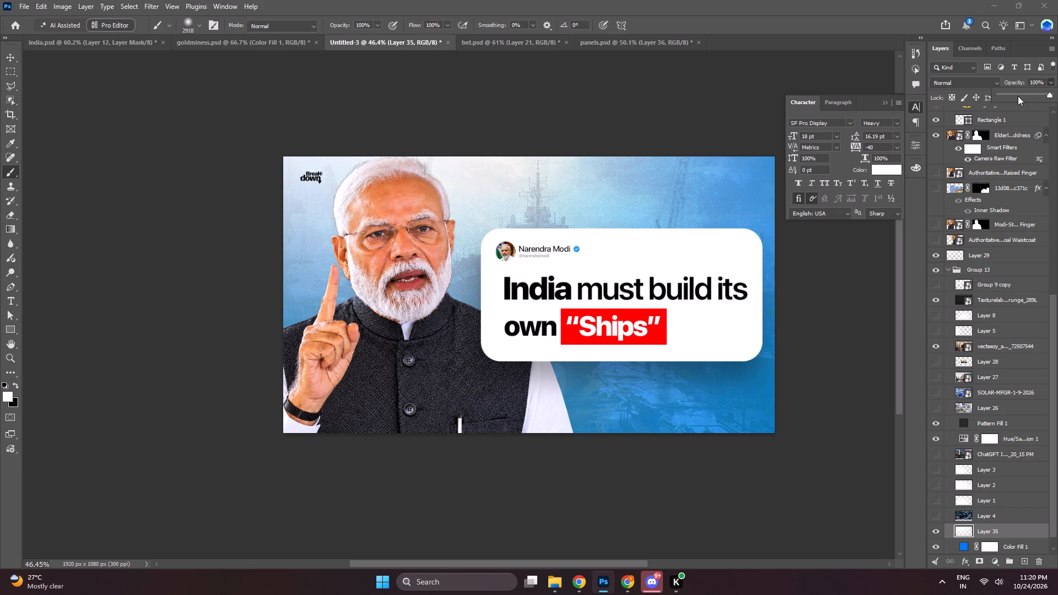
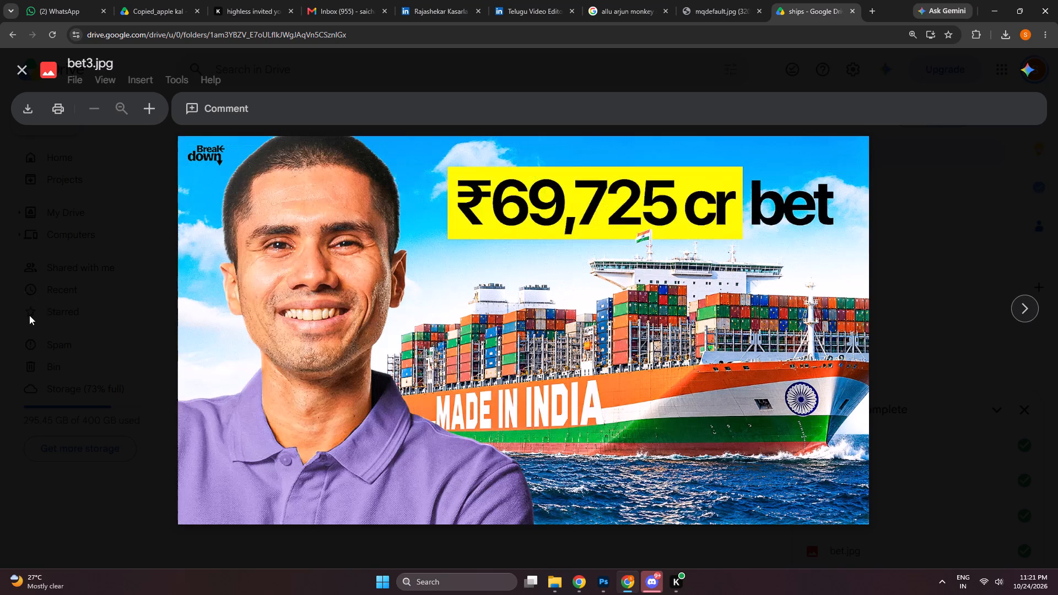
Close the bet3.jpg preview, then preview the bet.jpg thumbnail in the ships Drive folder and close it.
{"action": "left_click", "coordinate": [930, 196]}
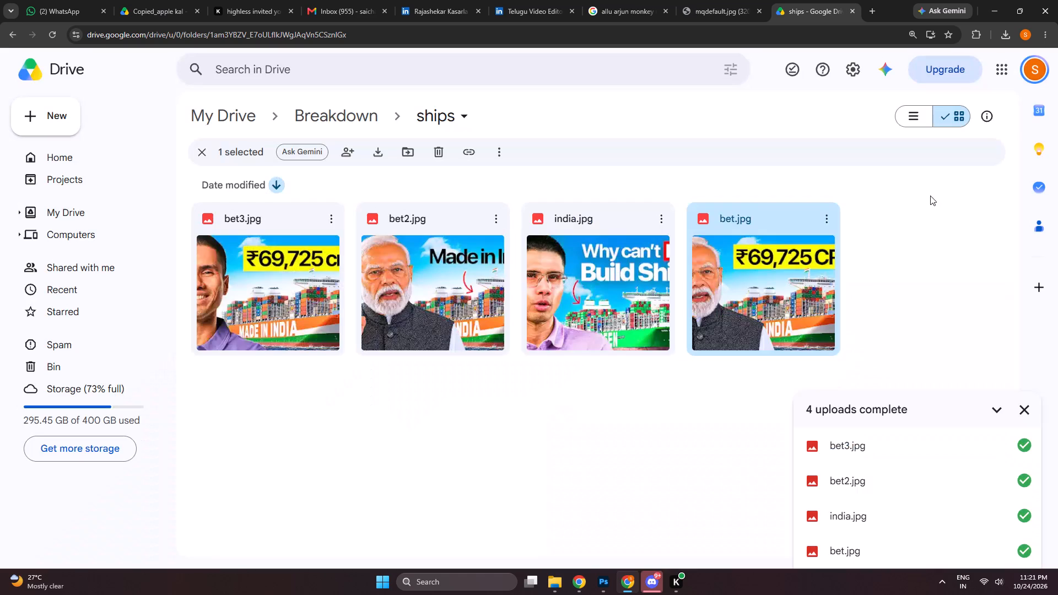
{"action": "double_click", "coordinate": [806, 280]}
{"action": "left_click", "coordinate": [924, 234]}
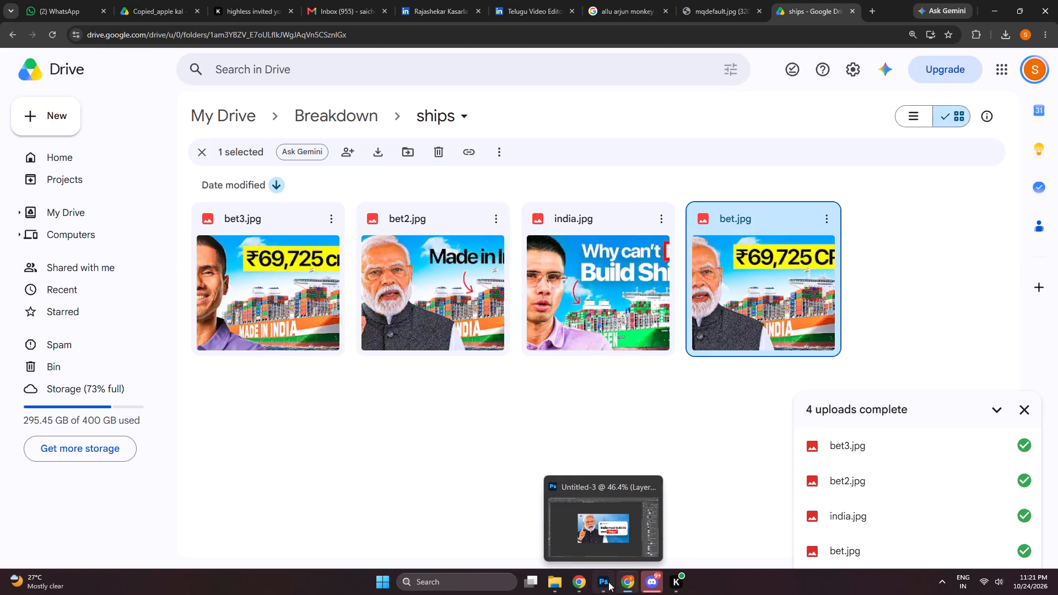
Switch to Photoshop and shift the Color Fill 1 background in Untitled-3 to hue 209°, colour #0084ff.
{"action": "left_click", "coordinate": [598, 580]}
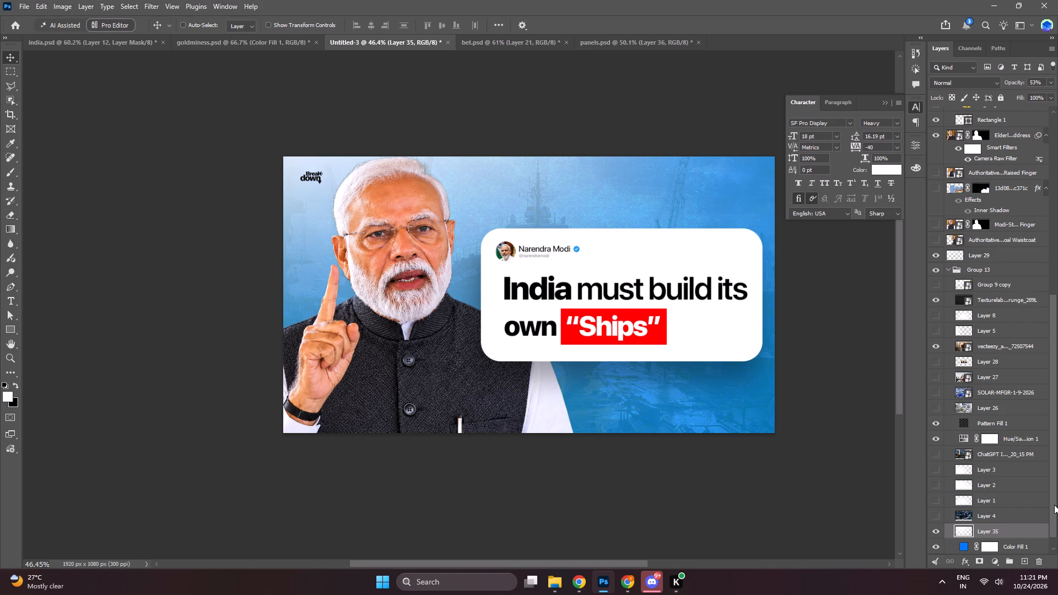
{"action": "left_click", "coordinate": [10, 171]}
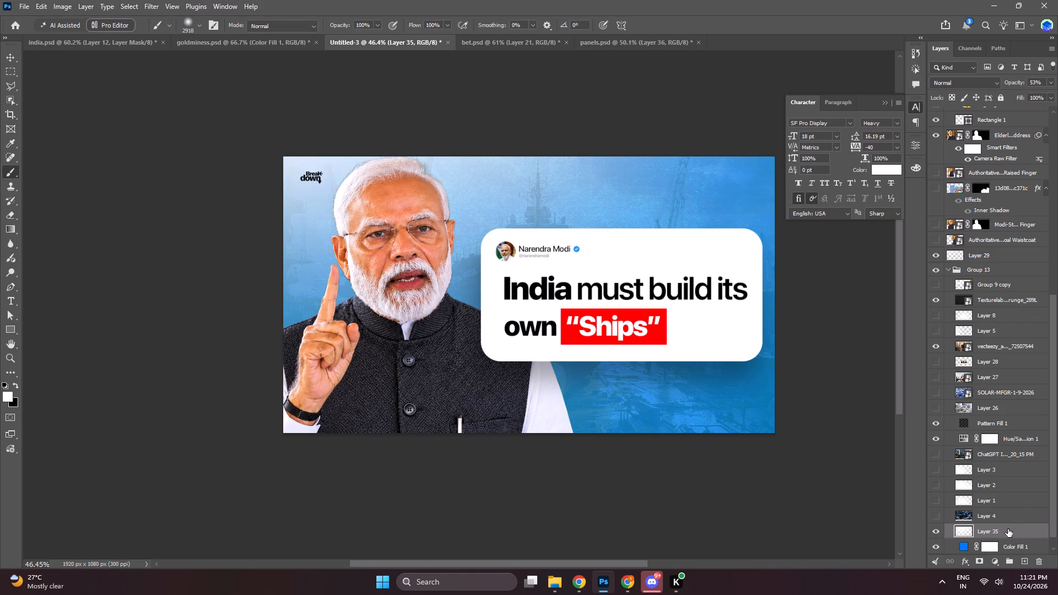
{"action": "double_click", "coordinate": [968, 543]}
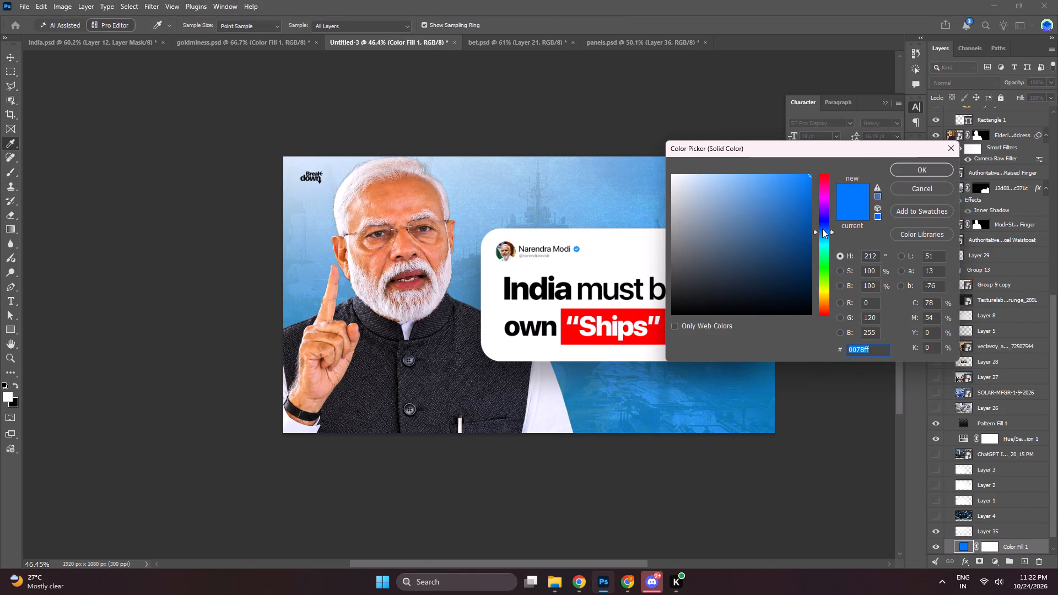
{"action": "left_click", "coordinate": [821, 234]}
{"action": "left_click", "coordinate": [821, 233]}
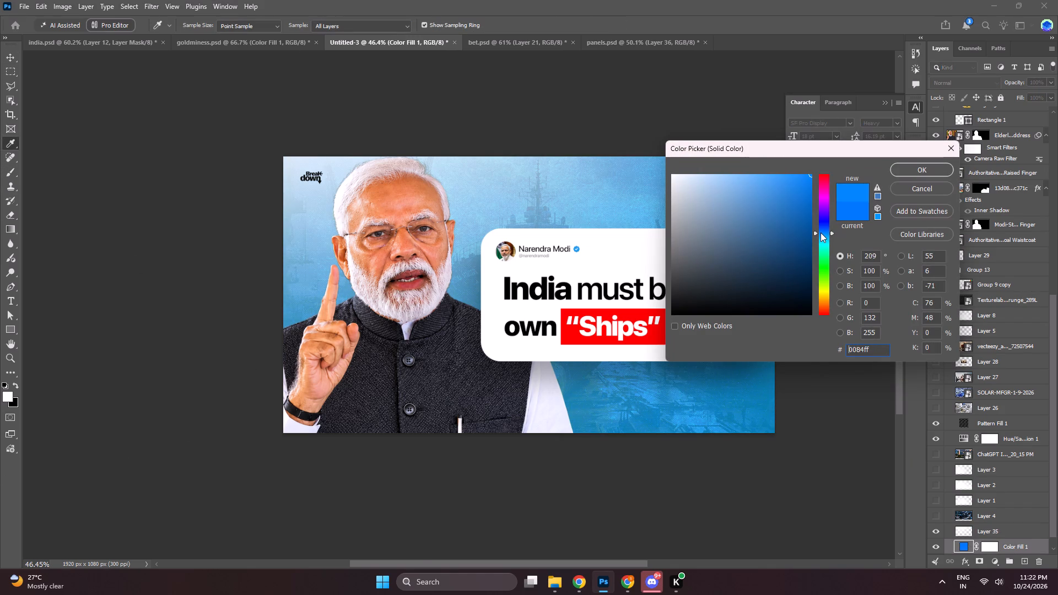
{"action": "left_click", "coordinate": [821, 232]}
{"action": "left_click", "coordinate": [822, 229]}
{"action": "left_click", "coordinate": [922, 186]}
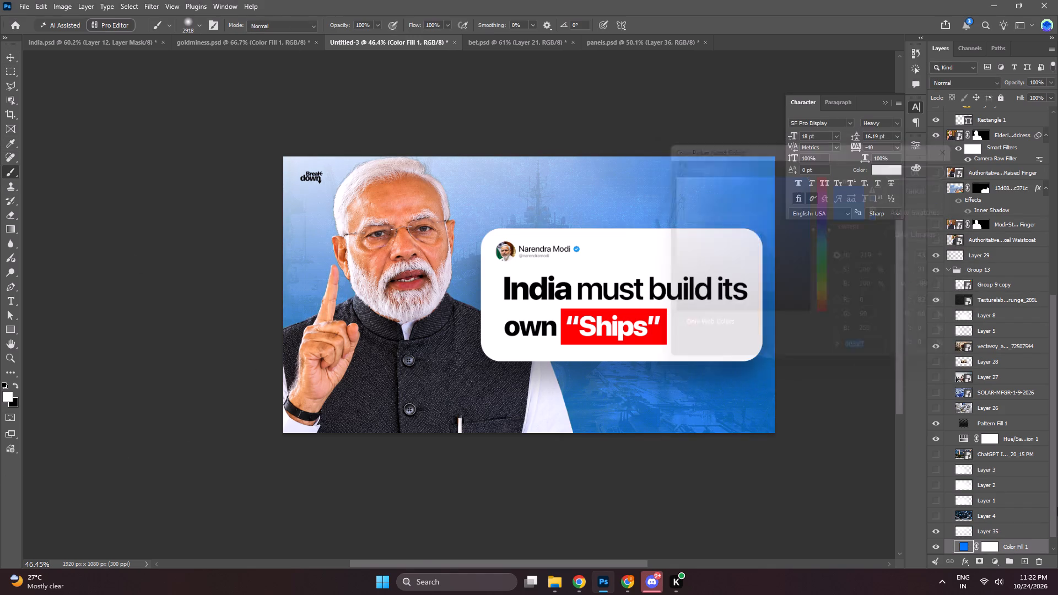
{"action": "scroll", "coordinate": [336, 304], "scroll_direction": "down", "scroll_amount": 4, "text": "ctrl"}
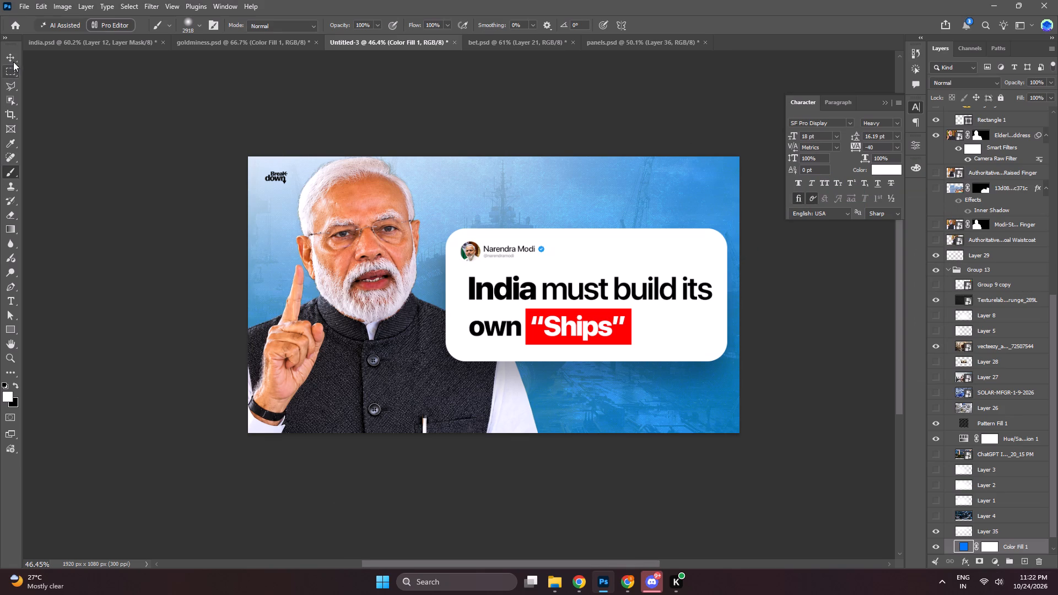
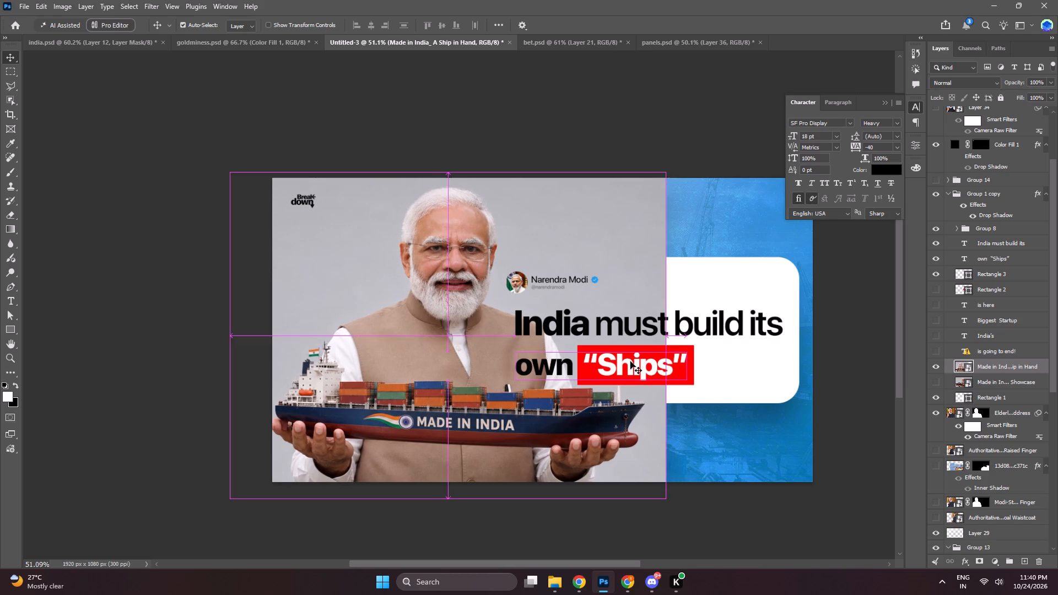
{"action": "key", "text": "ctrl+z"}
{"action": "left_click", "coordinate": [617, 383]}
Rasterize the Made in India_ A Ship in Hand layer.
{"action": "right_click", "coordinate": [1006, 365]}
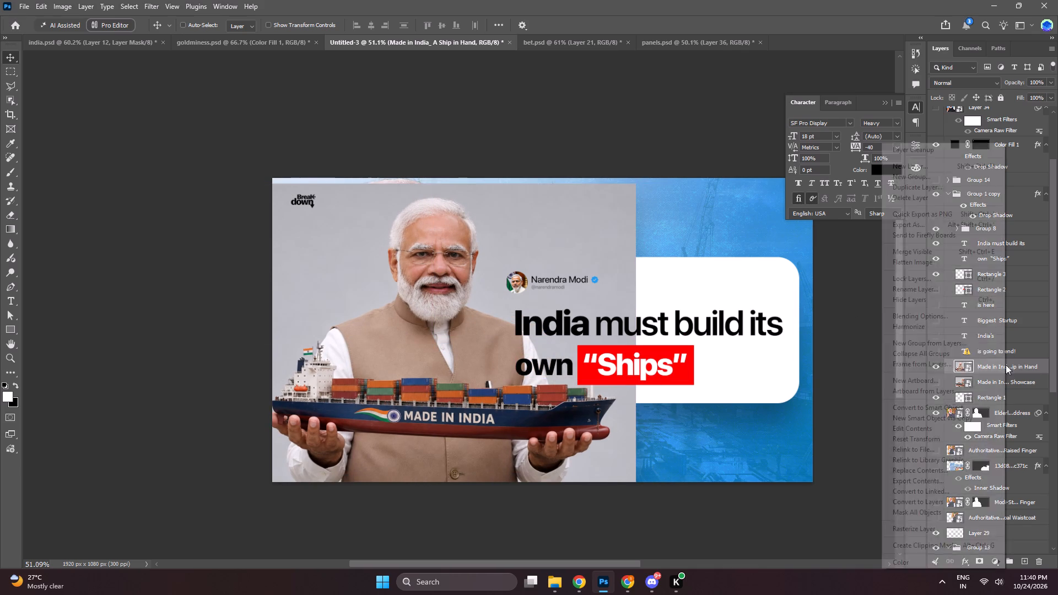
{"action": "double_click", "coordinate": [943, 522]}
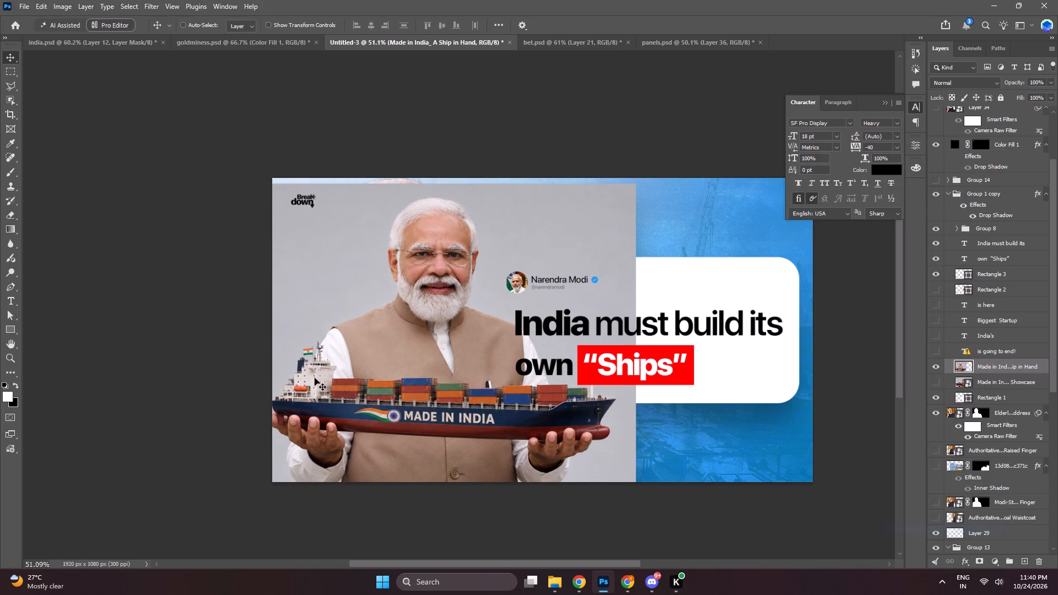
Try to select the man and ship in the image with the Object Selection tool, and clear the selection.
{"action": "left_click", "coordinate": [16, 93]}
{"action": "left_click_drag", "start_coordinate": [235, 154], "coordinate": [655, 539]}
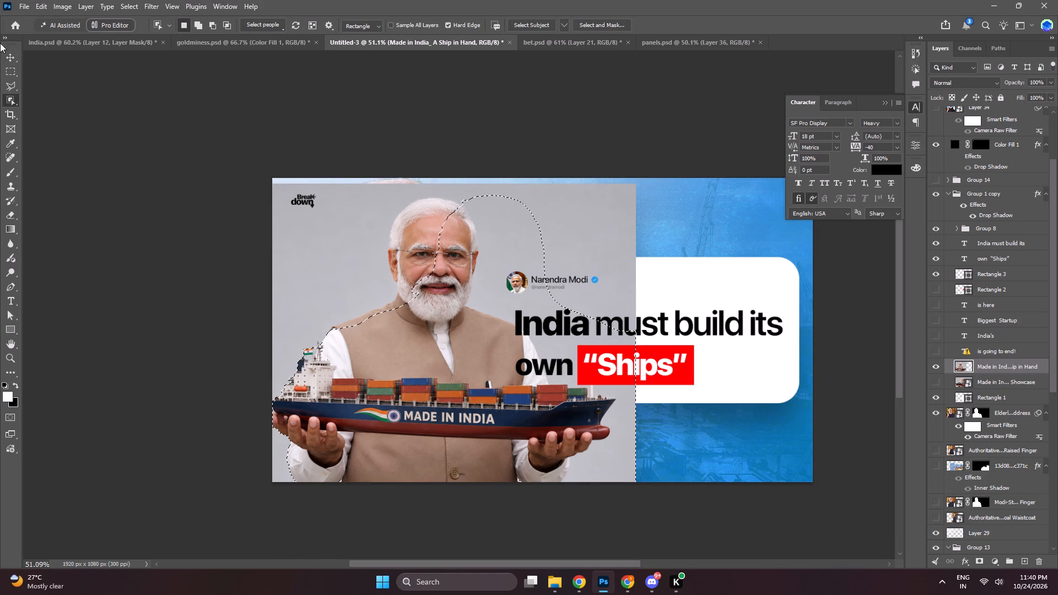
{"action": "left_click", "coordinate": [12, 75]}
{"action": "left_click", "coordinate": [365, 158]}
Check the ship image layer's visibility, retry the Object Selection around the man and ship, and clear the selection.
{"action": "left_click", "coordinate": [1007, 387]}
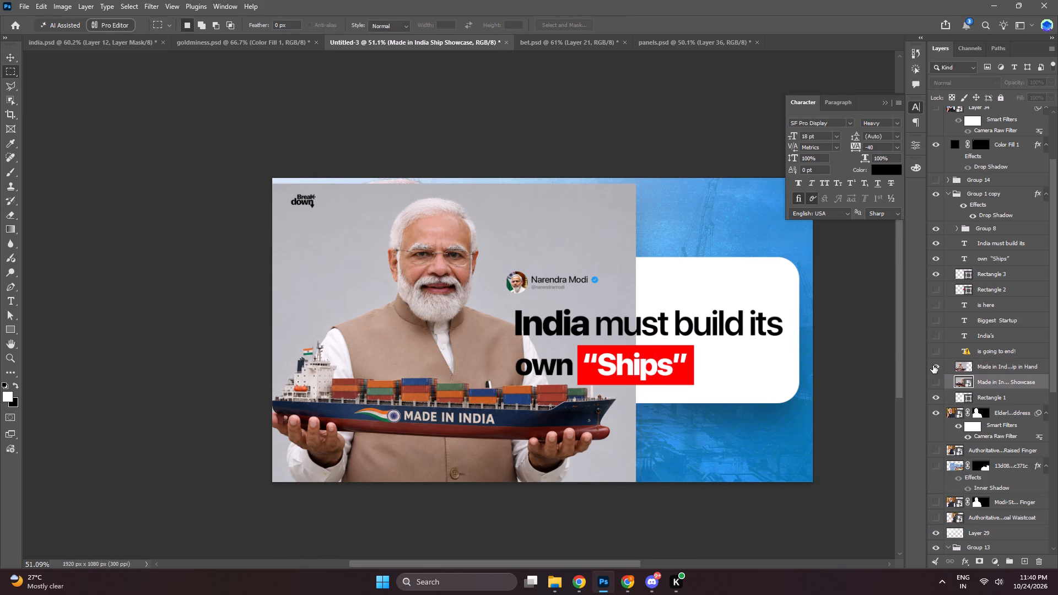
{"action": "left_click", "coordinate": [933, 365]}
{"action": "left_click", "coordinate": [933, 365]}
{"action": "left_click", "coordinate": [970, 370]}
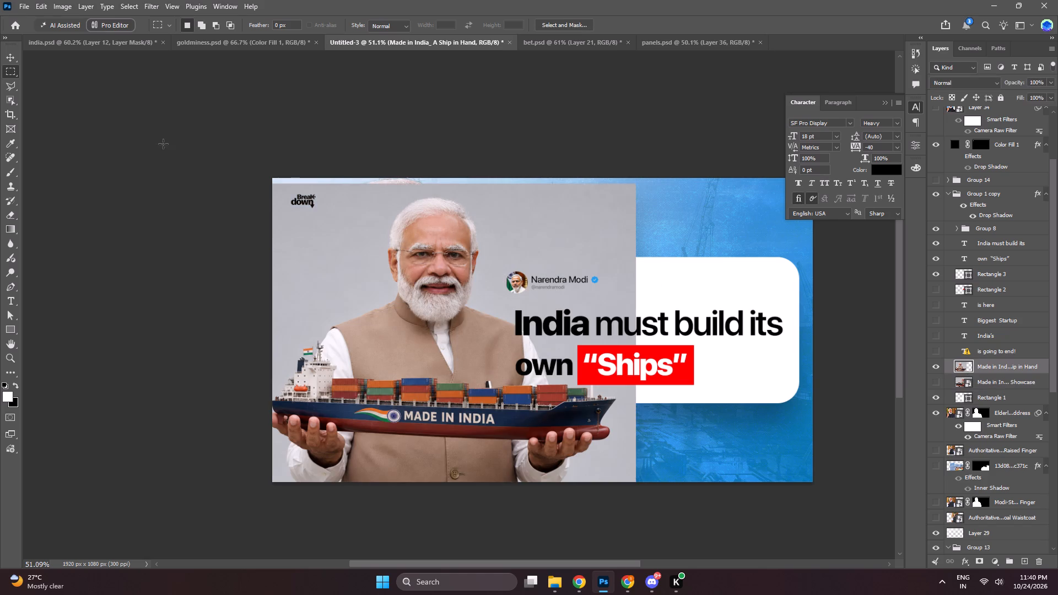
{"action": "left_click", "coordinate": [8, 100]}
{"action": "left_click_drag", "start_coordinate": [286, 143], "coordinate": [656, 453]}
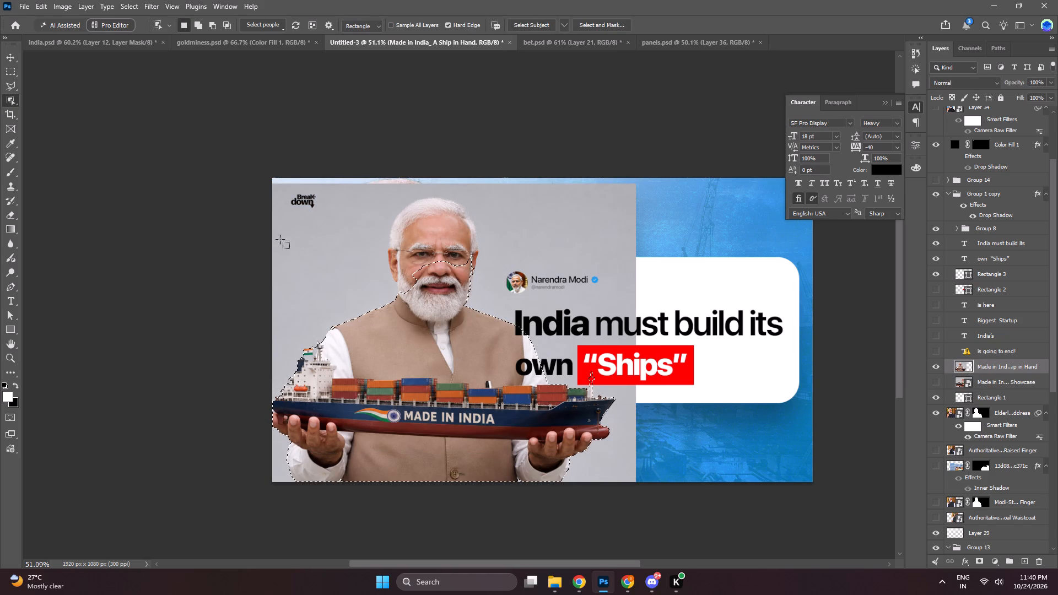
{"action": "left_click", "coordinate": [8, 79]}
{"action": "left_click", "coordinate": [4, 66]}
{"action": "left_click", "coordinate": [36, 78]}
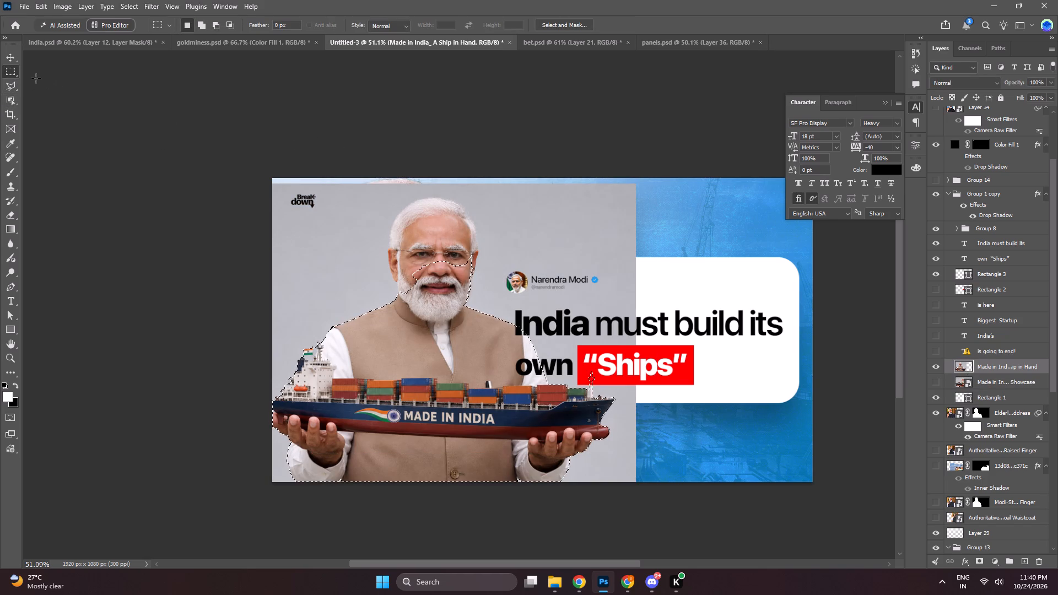
Move the rasterized ship image slightly to the right and convert its layer to a Smart Object.
{"action": "left_click", "coordinate": [4, 61]}
{"action": "left_click_drag", "start_coordinate": [305, 227], "coordinate": [322, 228]}
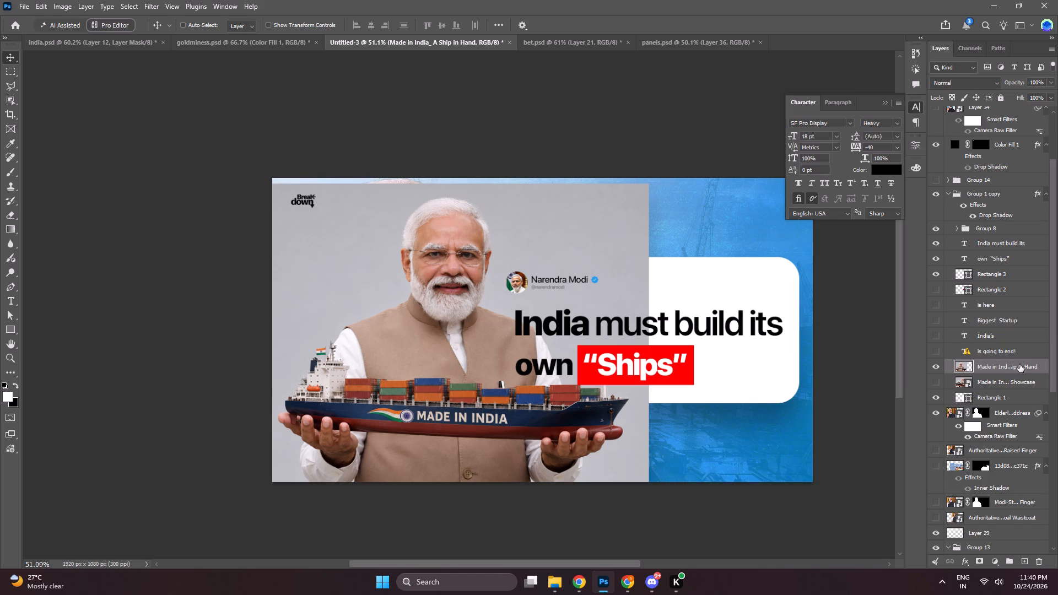
{"action": "right_click", "coordinate": [1023, 367]}
{"action": "left_click", "coordinate": [1000, 289]}
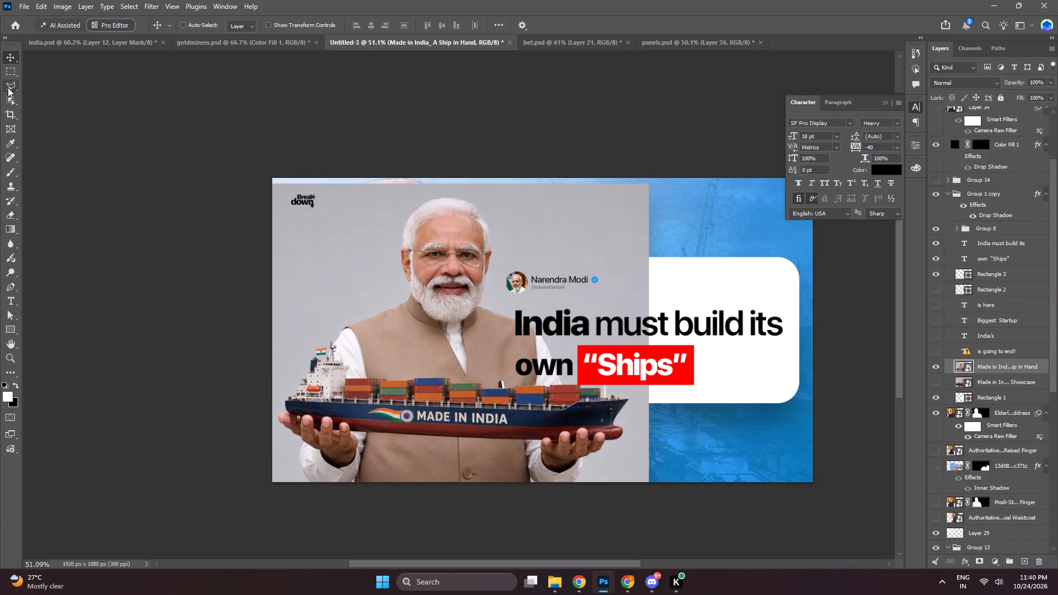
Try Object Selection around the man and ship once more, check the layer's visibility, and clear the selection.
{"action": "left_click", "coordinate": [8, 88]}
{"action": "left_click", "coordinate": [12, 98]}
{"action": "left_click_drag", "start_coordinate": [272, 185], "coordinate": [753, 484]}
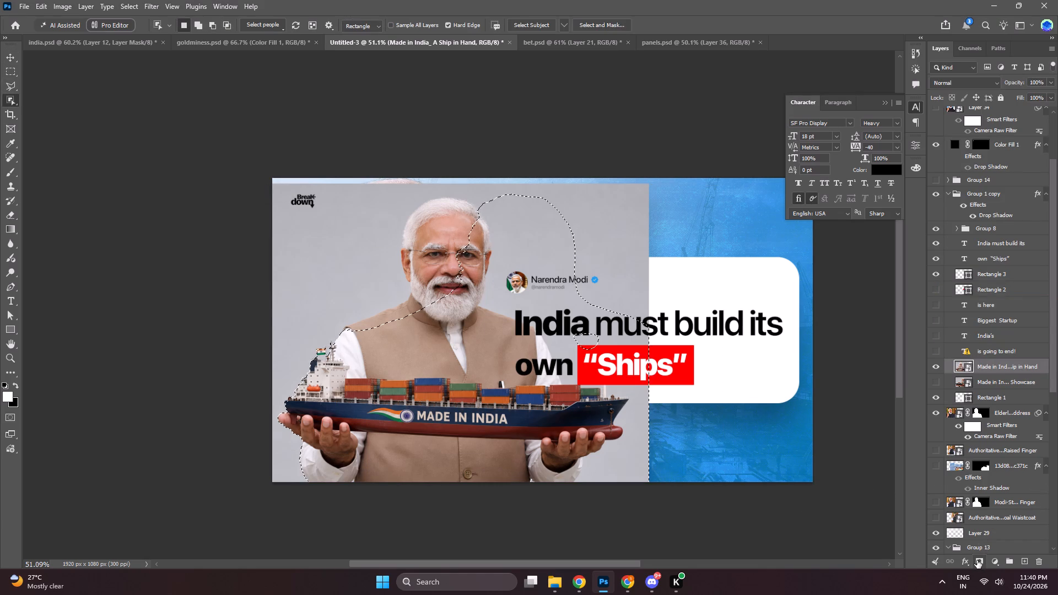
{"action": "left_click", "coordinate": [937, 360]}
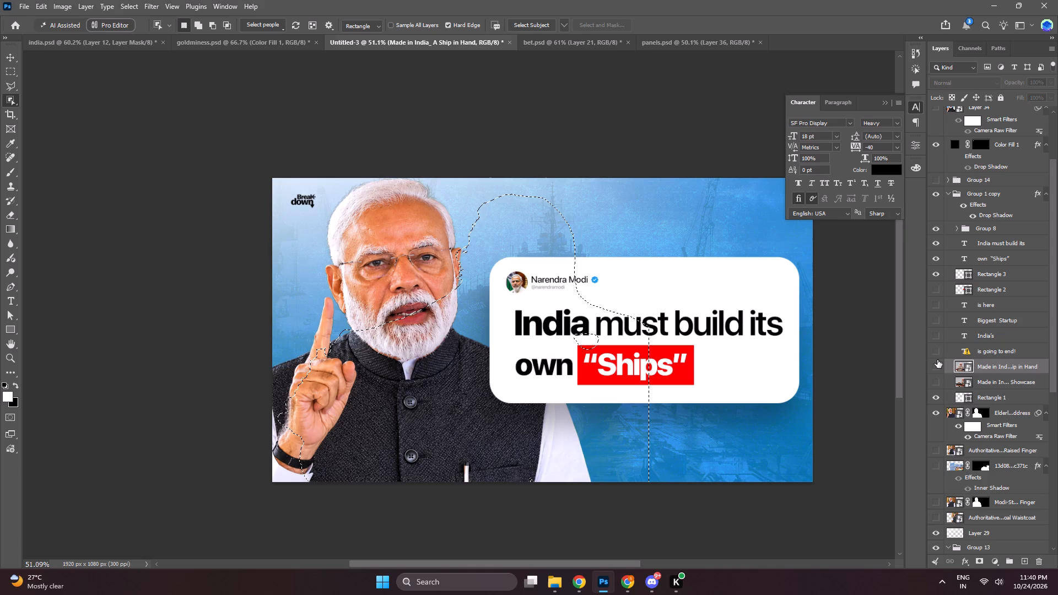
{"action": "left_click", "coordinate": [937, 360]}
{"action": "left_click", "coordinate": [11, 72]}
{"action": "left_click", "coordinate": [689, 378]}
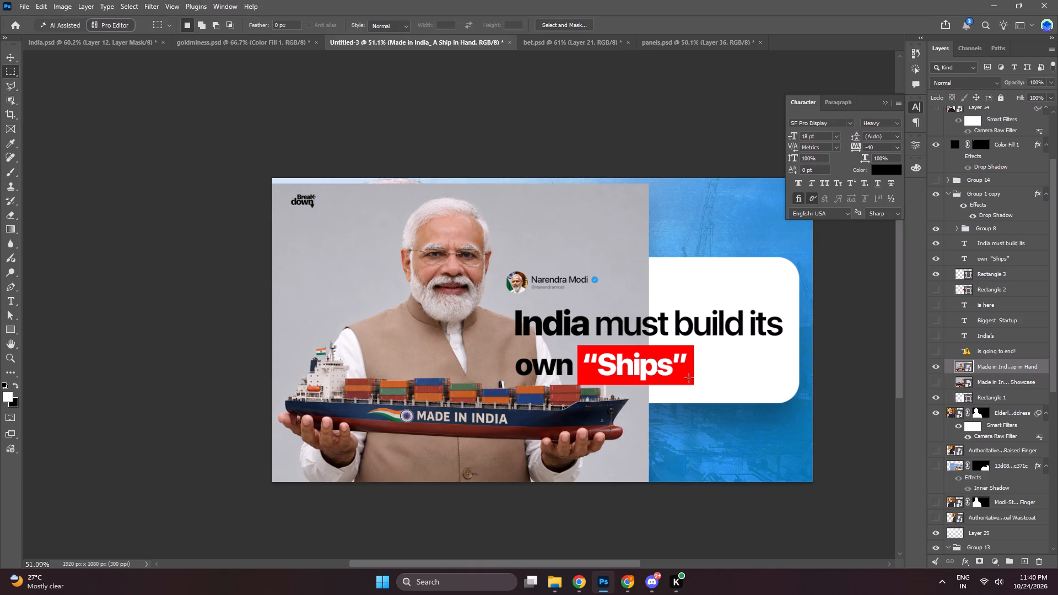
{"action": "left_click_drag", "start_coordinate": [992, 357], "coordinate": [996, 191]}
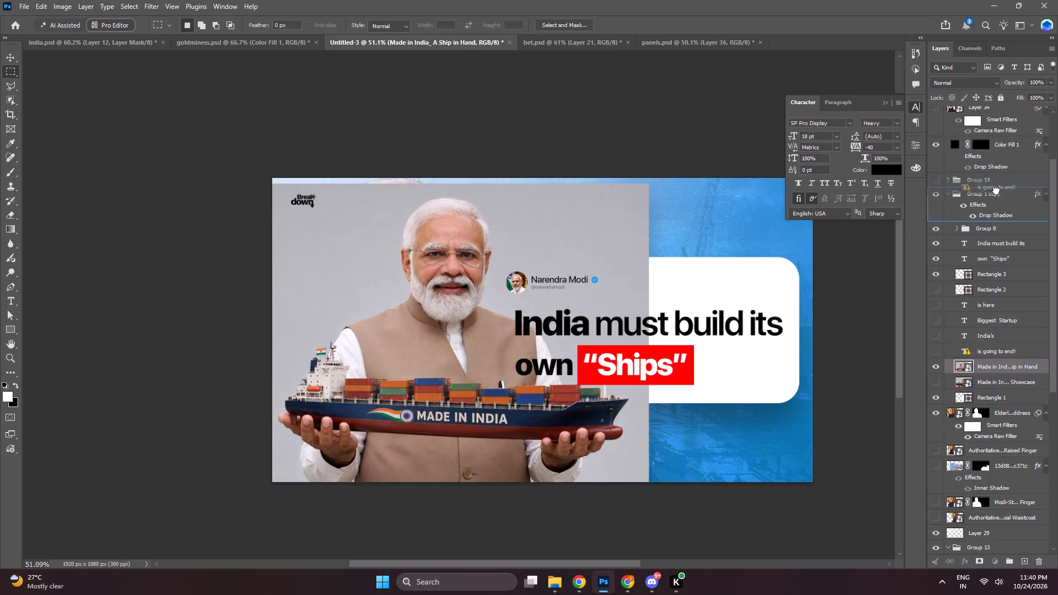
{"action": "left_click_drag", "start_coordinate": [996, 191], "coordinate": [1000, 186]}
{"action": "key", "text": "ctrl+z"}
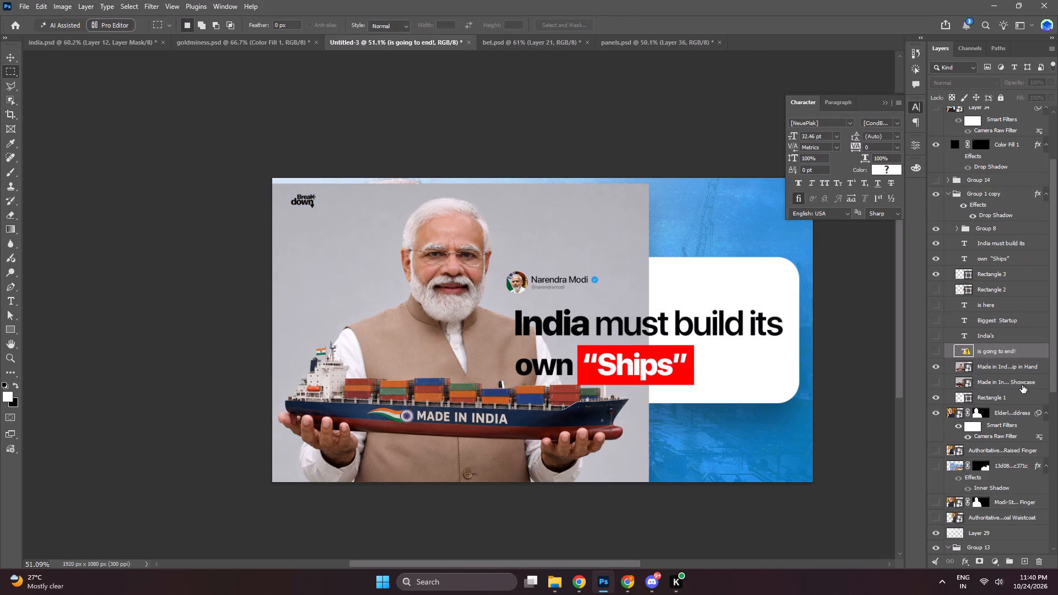
Move the Made in India_ A Ship in Hand layer out of Group 1 copy, placing it directly above Group 14.
{"action": "left_click", "coordinate": [1011, 369]}
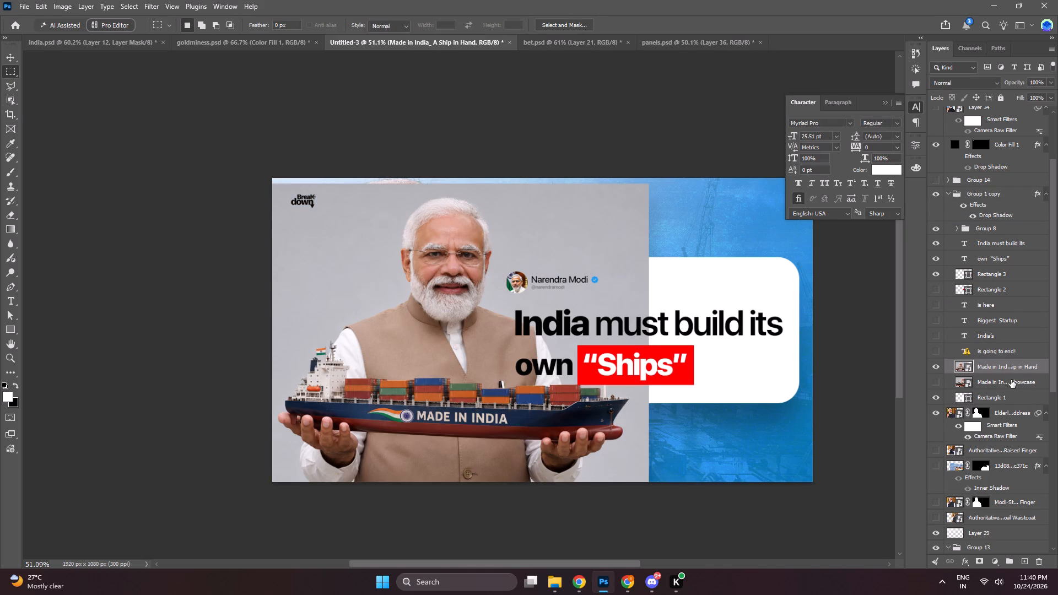
{"action": "left_click_drag", "start_coordinate": [1005, 365], "coordinate": [992, 172]}
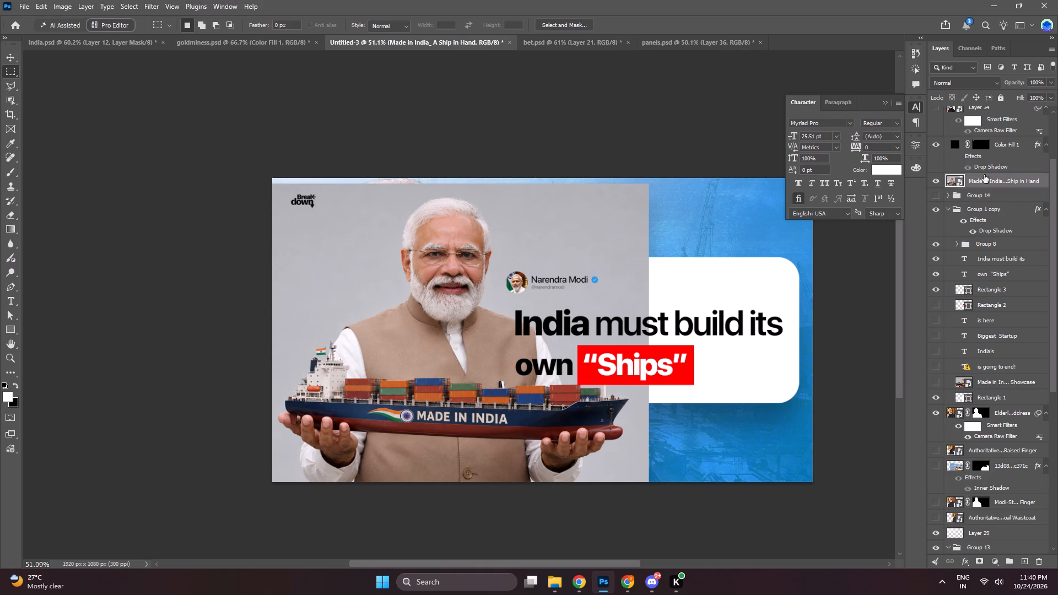
Select the man and cargo ship with the Object Selection tool and add a layer mask that hides the grey background.
{"action": "left_click", "coordinate": [12, 99]}
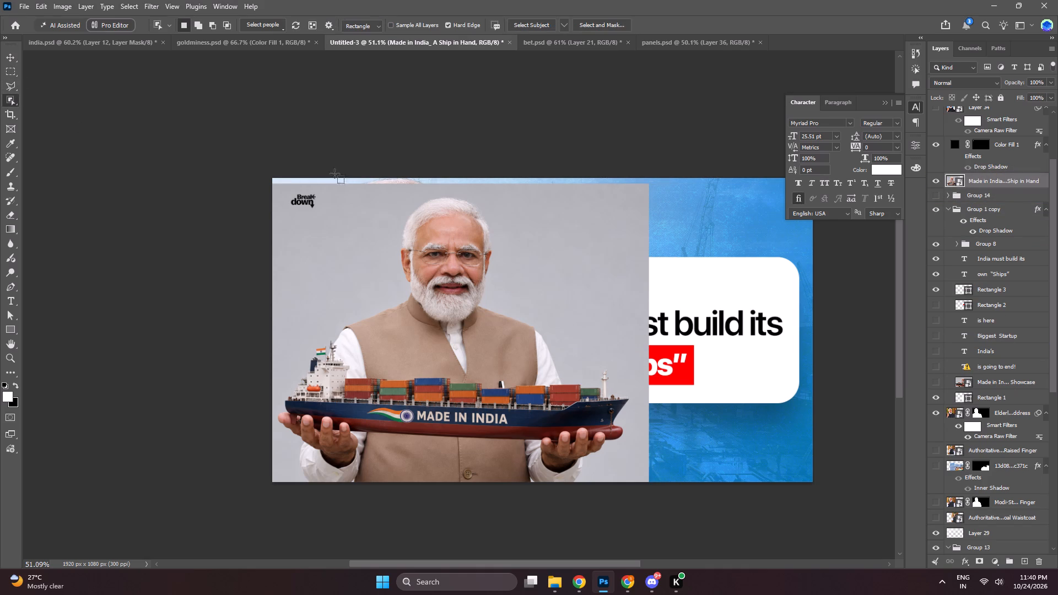
{"action": "left_click_drag", "start_coordinate": [315, 198], "coordinate": [643, 484]}
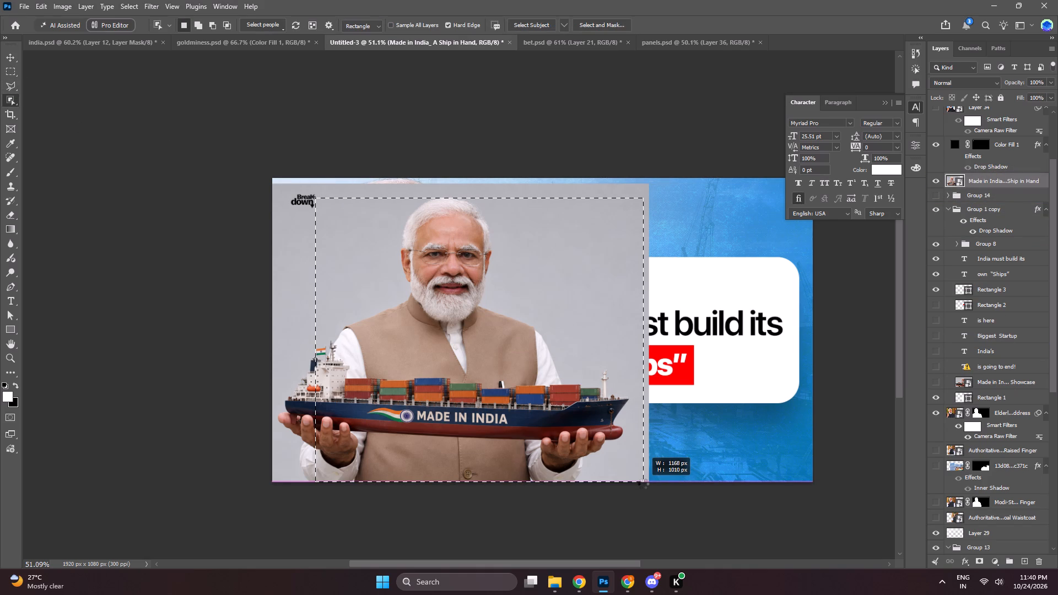
{"action": "left_click", "coordinate": [980, 560]}
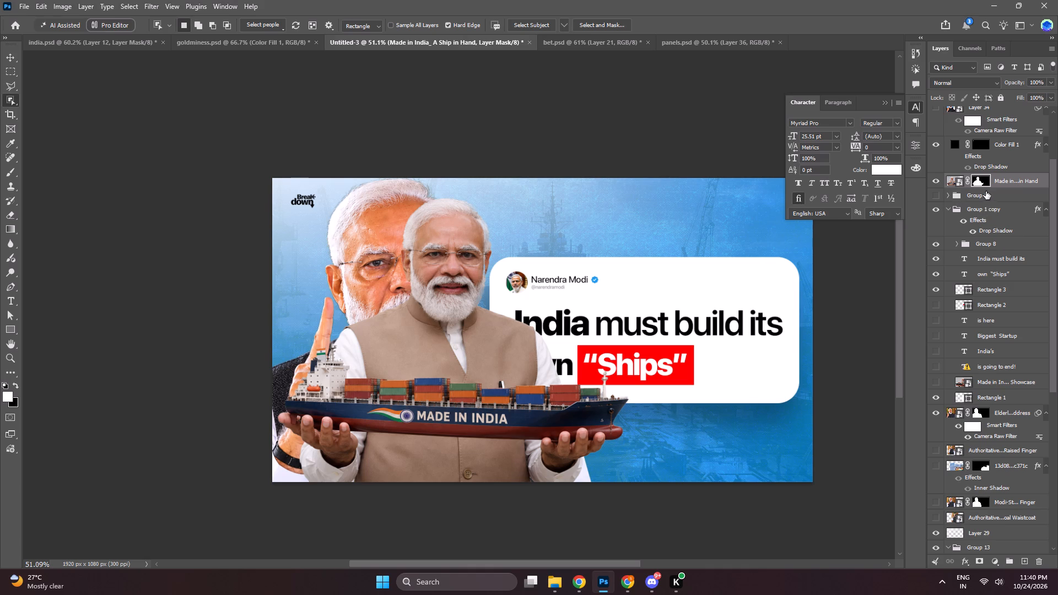
Hide the Elderly Indian Leader Delivering Address layer showing the man with the raised finger.
{"action": "left_click", "coordinate": [4, 54]}
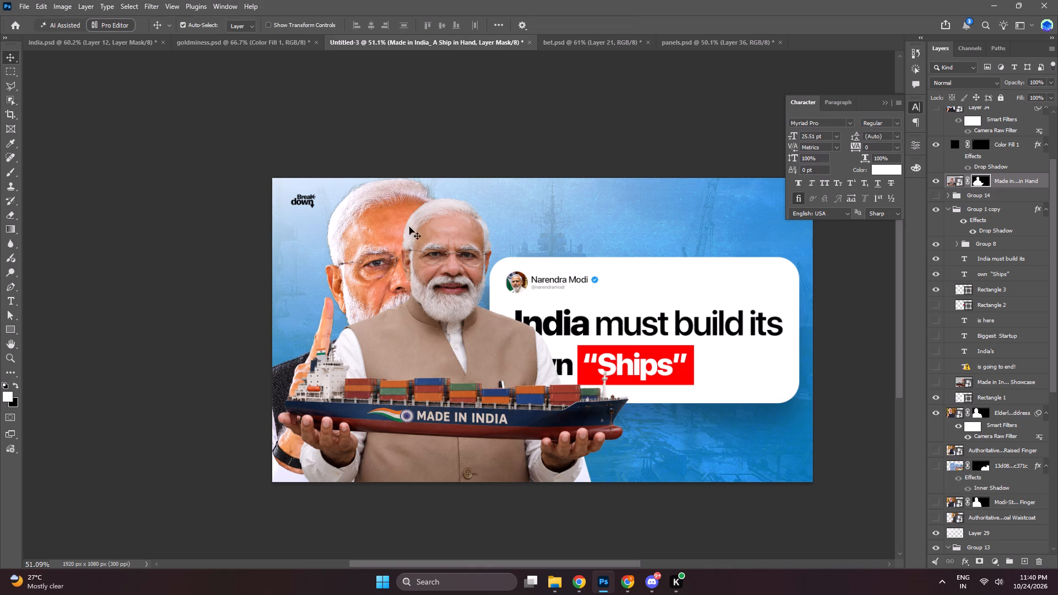
{"action": "left_click", "coordinate": [373, 272], "text": "ctrl"}
{"action": "left_click", "coordinate": [938, 414]}
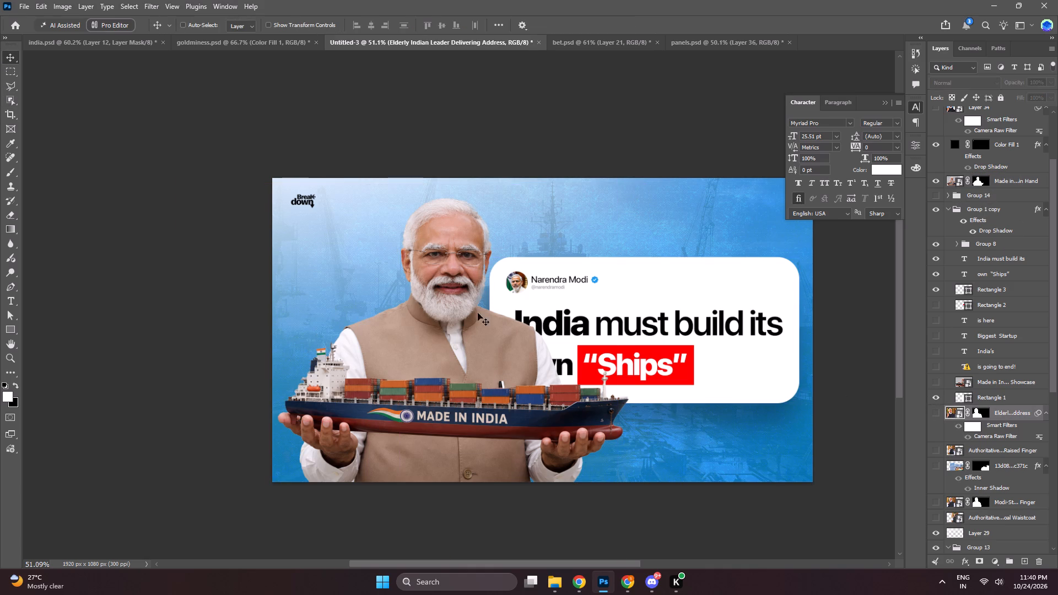
Scale the masked man and cargo ship to about 115% and move the cutout left and down over the canvas's lower edge.
{"action": "left_click", "coordinate": [438, 313], "text": "ctrl"}
{"action": "key", "text": "ctrl+t"}
{"action": "left_click_drag", "start_coordinate": [652, 326], "coordinate": [702, 344]}
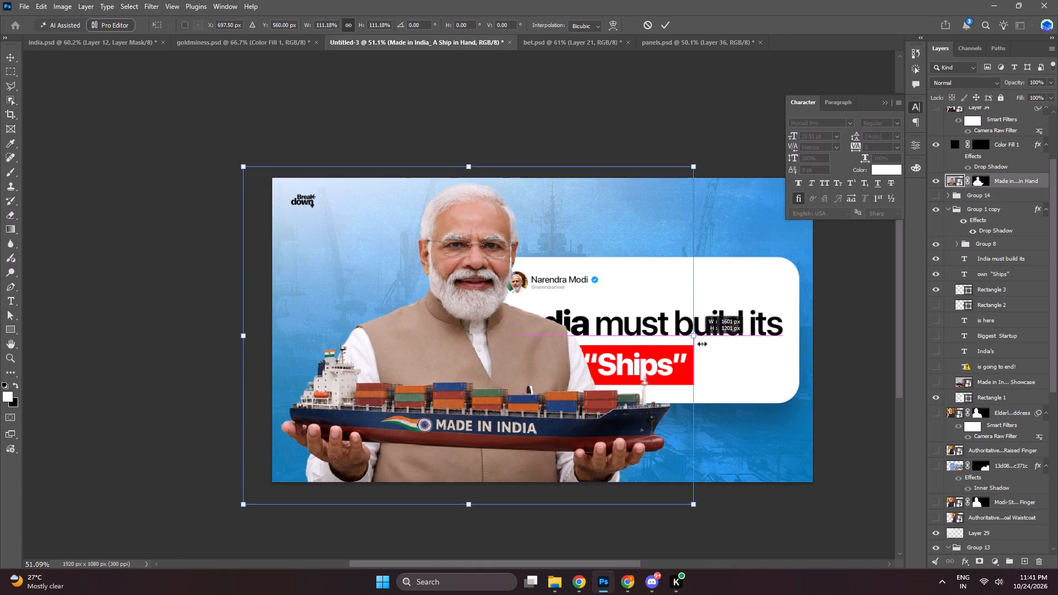
{"action": "left_click_drag", "start_coordinate": [702, 344], "coordinate": [714, 346]}
{"action": "left_click_drag", "start_coordinate": [643, 353], "coordinate": [617, 364]}
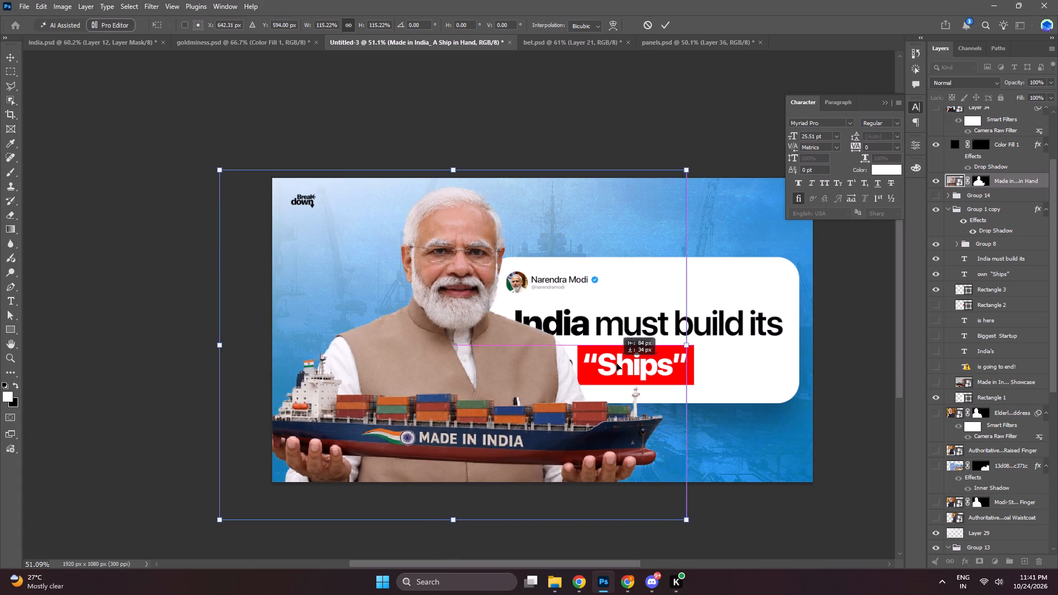
{"action": "left_click_drag", "start_coordinate": [617, 364], "coordinate": [625, 364]}
{"action": "double_click", "coordinate": [625, 364]}
Move the man and ship cutout further left and narrow its width to about 98%.
{"action": "left_click_drag", "start_coordinate": [604, 360], "coordinate": [584, 356]}
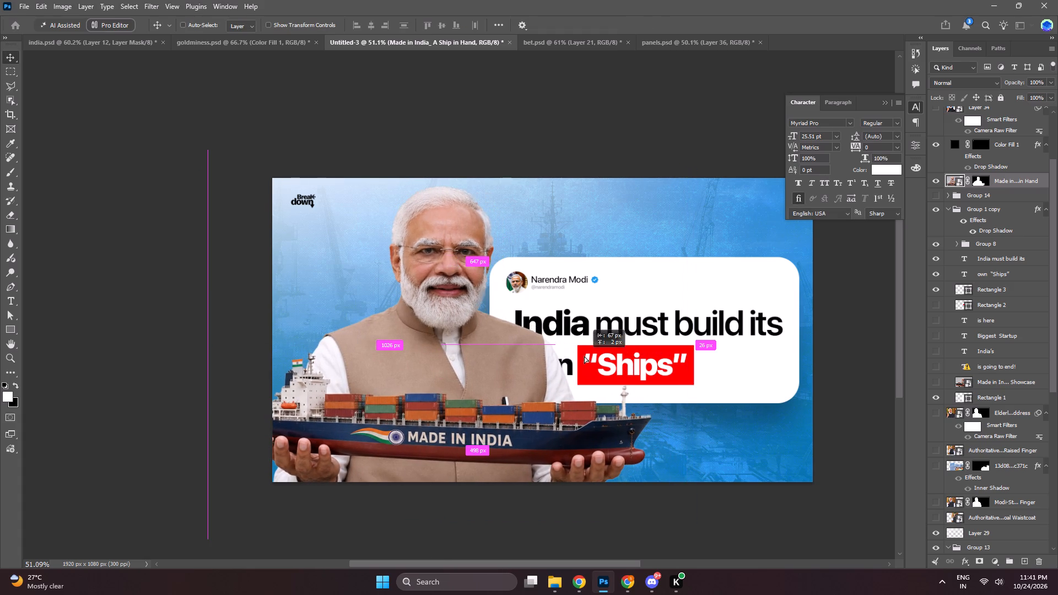
{"action": "left_click_drag", "start_coordinate": [584, 356], "coordinate": [581, 355]}
{"action": "key", "text": "ctrl+t"}
{"action": "left_click_drag", "start_coordinate": [677, 349], "coordinate": [677, 349], "text": "shift"}
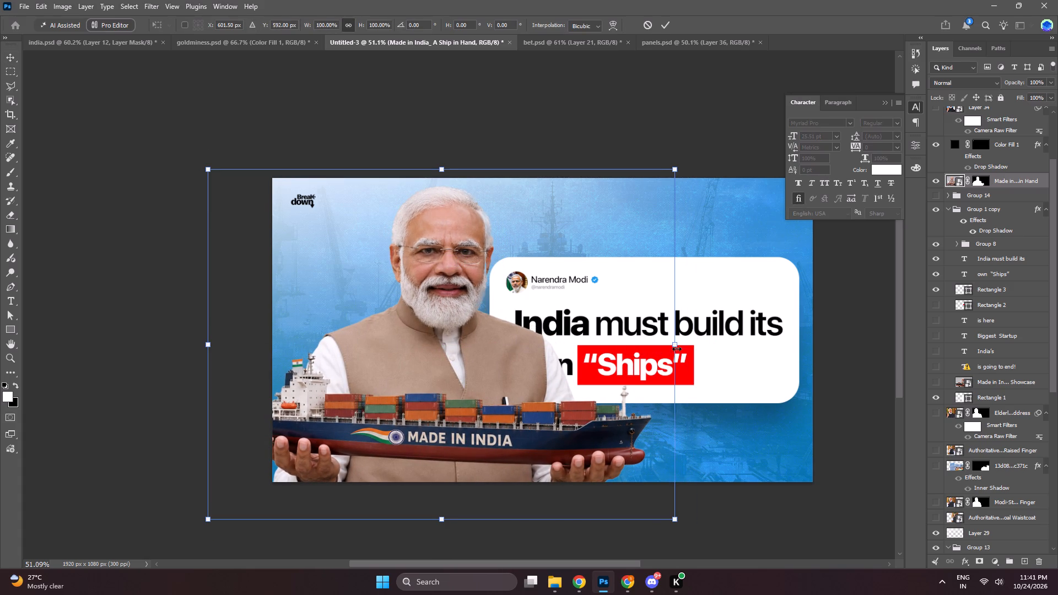
{"action": "left_click_drag", "start_coordinate": [677, 349], "coordinate": [666, 344], "text": "shift"}
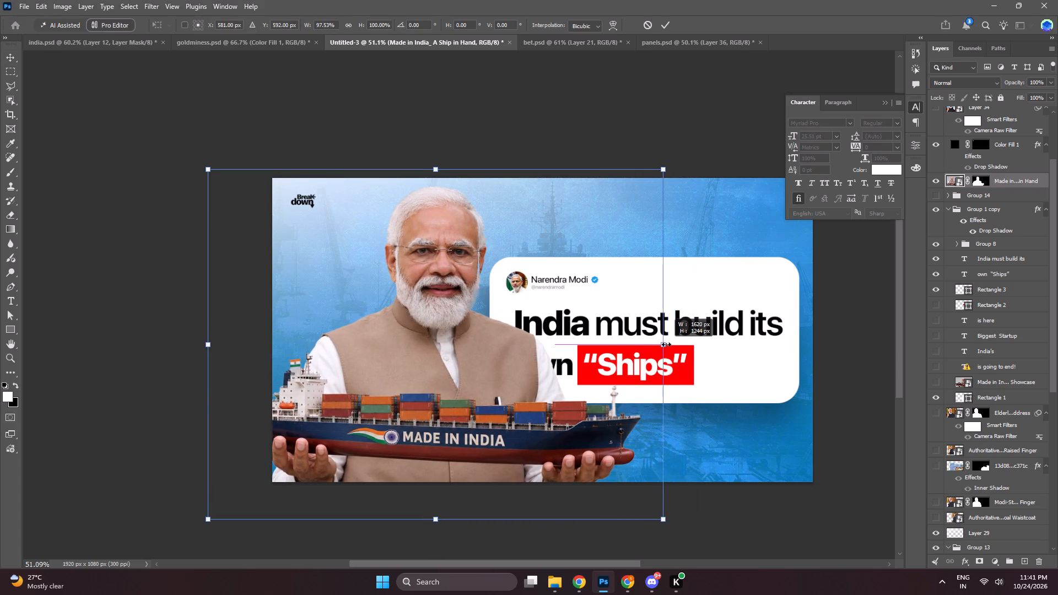
{"action": "left_click_drag", "start_coordinate": [666, 344], "coordinate": [668, 344], "text": "shift"}
{"action": "double_click", "coordinate": [609, 337]}
{"action": "left_click", "coordinate": [600, 350]}
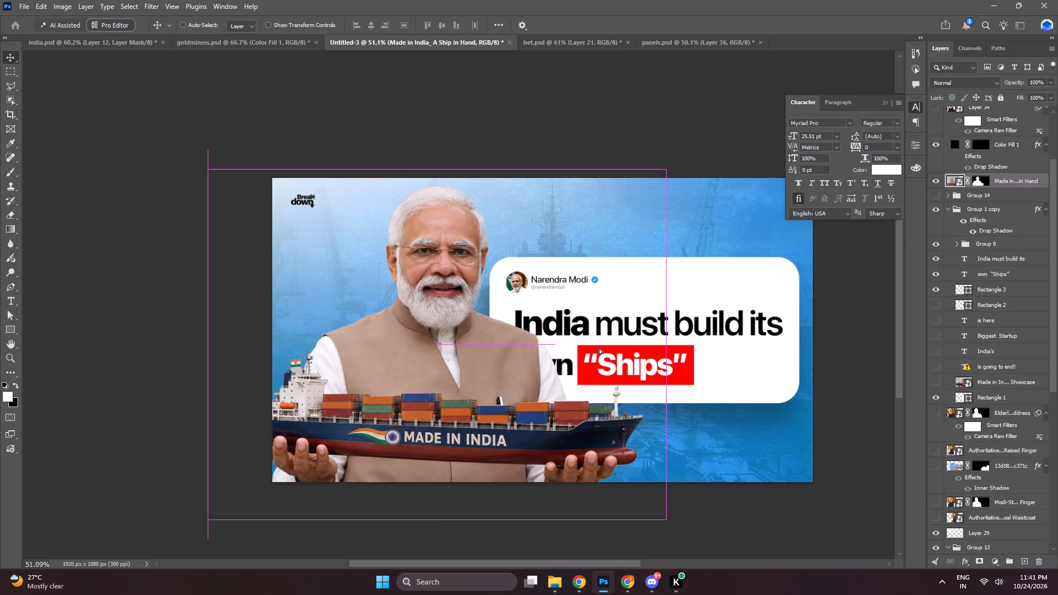
Move the quote card group, Group 1 copy, slightly up and place it above the Made in India_ A Ship in Hand layer.
{"action": "left_click", "coordinate": [764, 264], "text": "ctrl"}
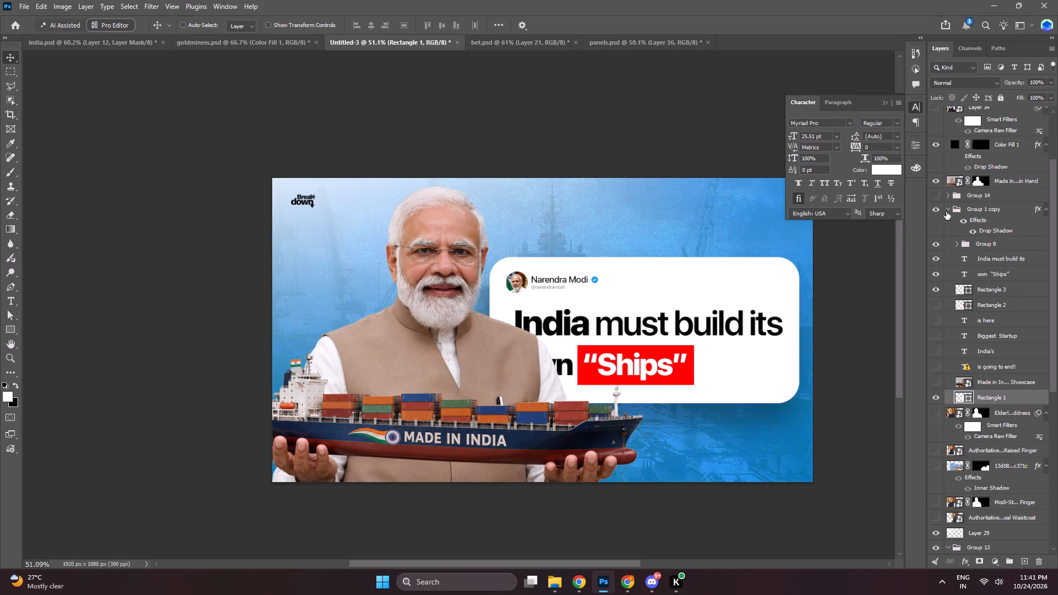
{"action": "left_click", "coordinate": [946, 212]}
{"action": "left_click_drag", "start_coordinate": [697, 292], "coordinate": [697, 281]}
{"action": "left_click_drag", "start_coordinate": [1005, 210], "coordinate": [1004, 181]}
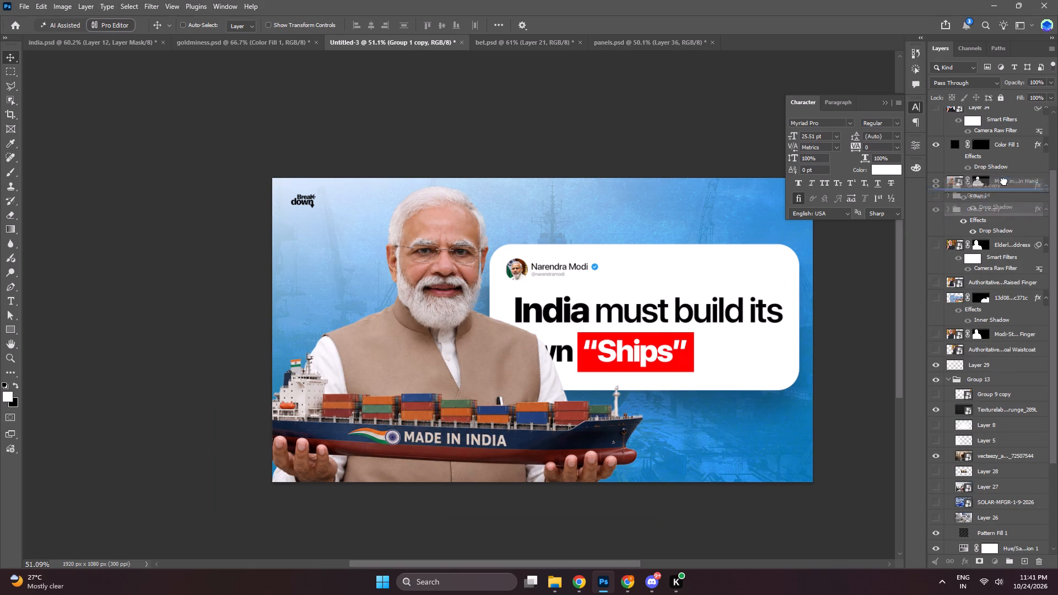
{"action": "left_click_drag", "start_coordinate": [1004, 181], "coordinate": [1004, 175]}
Scale the Group 1 copy quote card to about 91% and place it to the right of the man, above the ship's bow.
{"action": "left_click_drag", "start_coordinate": [702, 259], "coordinate": [711, 263]}
{"action": "key", "text": "ctrl+t"}
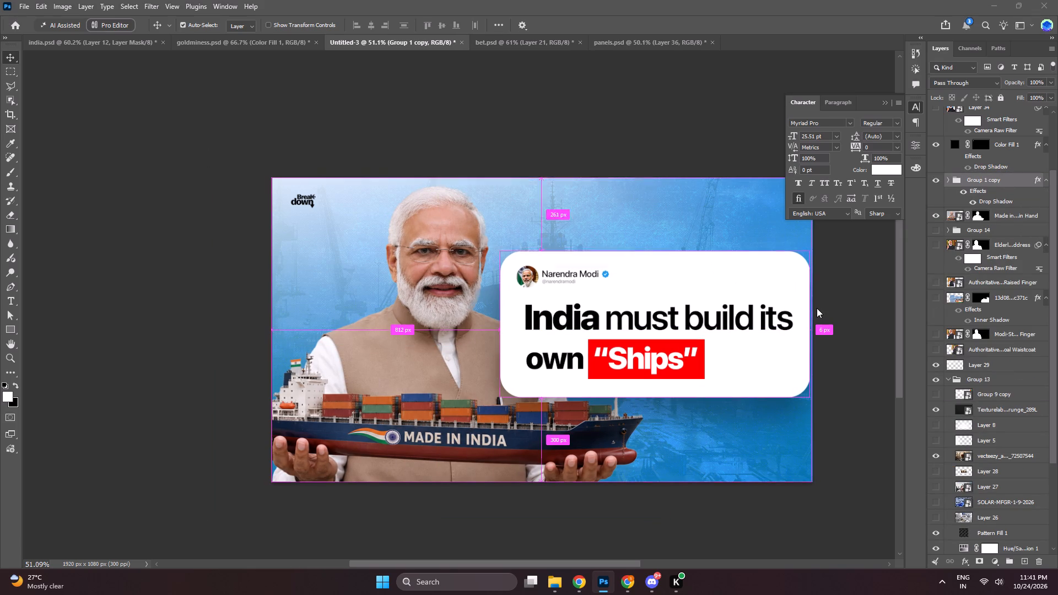
{"action": "left_click", "coordinate": [557, 221]}
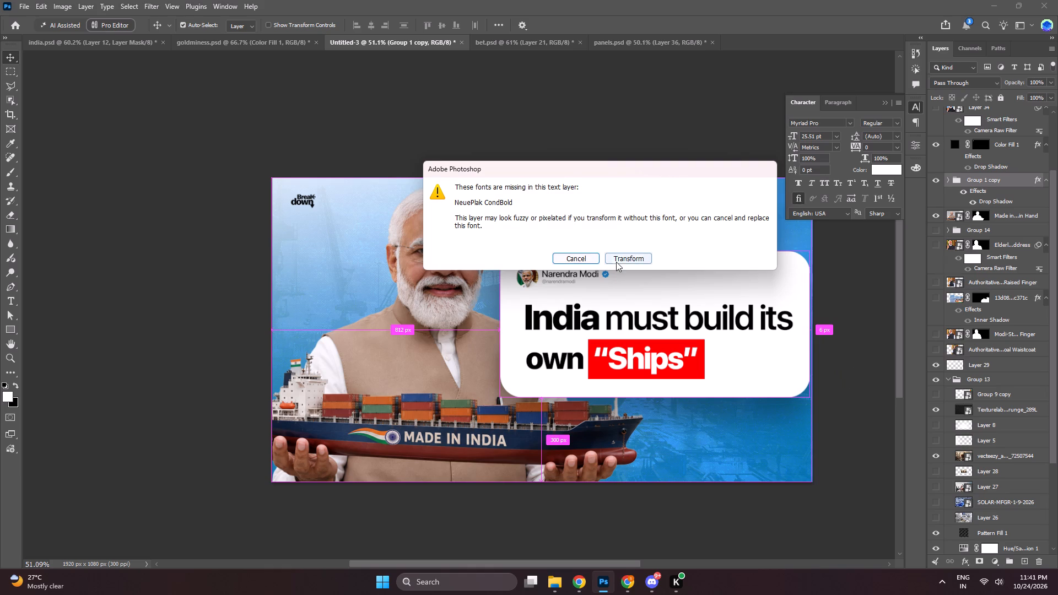
{"action": "left_click", "coordinate": [620, 260]}
{"action": "left_click_drag", "start_coordinate": [813, 336], "coordinate": [765, 334]}
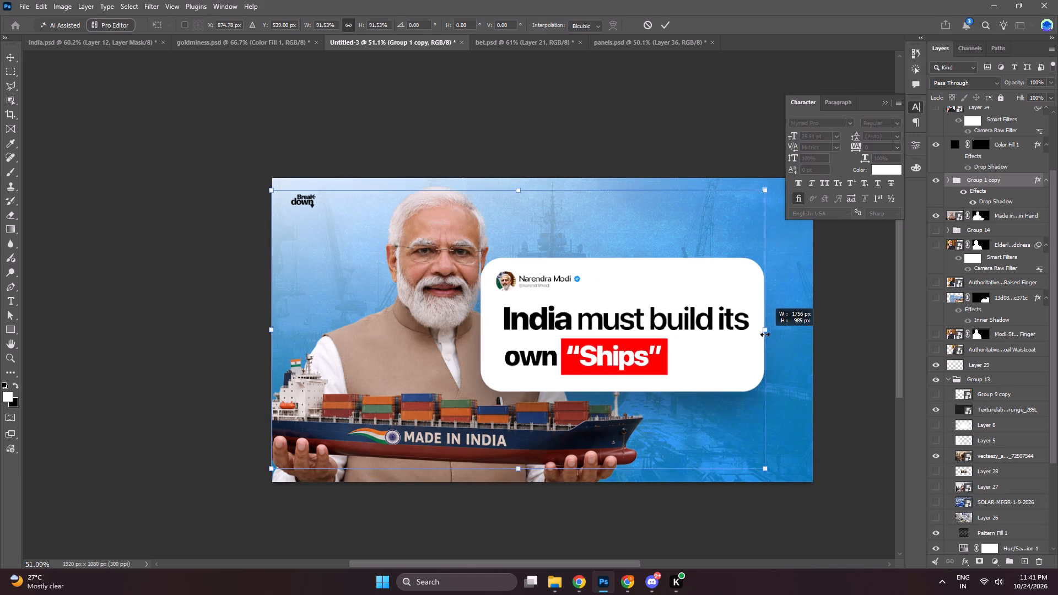
{"action": "left_click_drag", "start_coordinate": [765, 334], "coordinate": [761, 334]}
{"action": "double_click", "coordinate": [709, 332]}
{"action": "left_click_drag", "start_coordinate": [741, 357], "coordinate": [759, 355]}
{"action": "left_click_drag", "start_coordinate": [762, 354], "coordinate": [785, 345]}
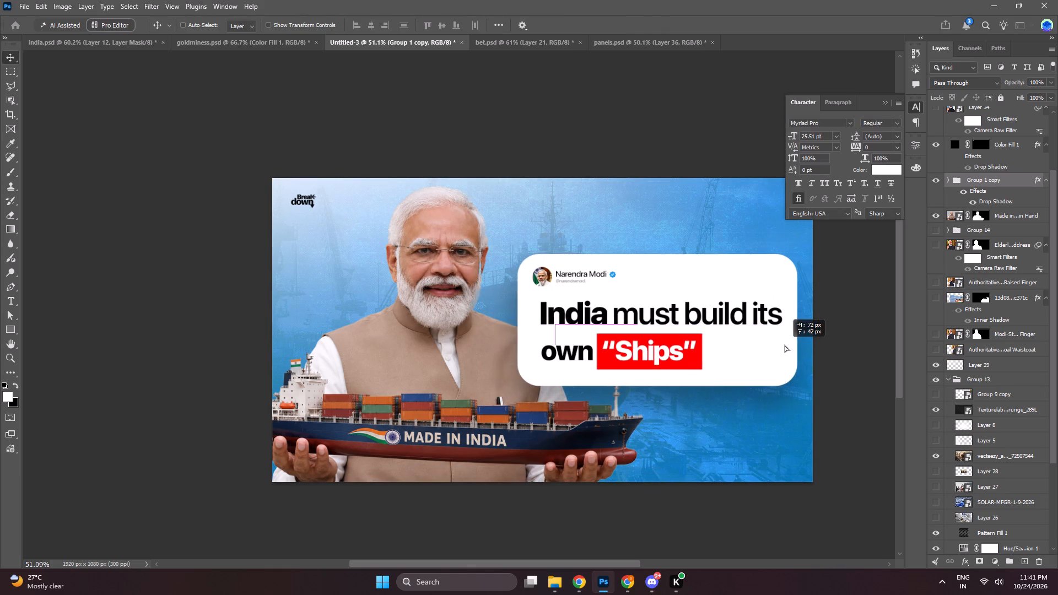
{"action": "left_click_drag", "start_coordinate": [785, 345], "coordinate": [786, 343]}
{"action": "key", "text": "ctrl+z"}
{"action": "left_click_drag", "start_coordinate": [716, 349], "coordinate": [753, 331]}
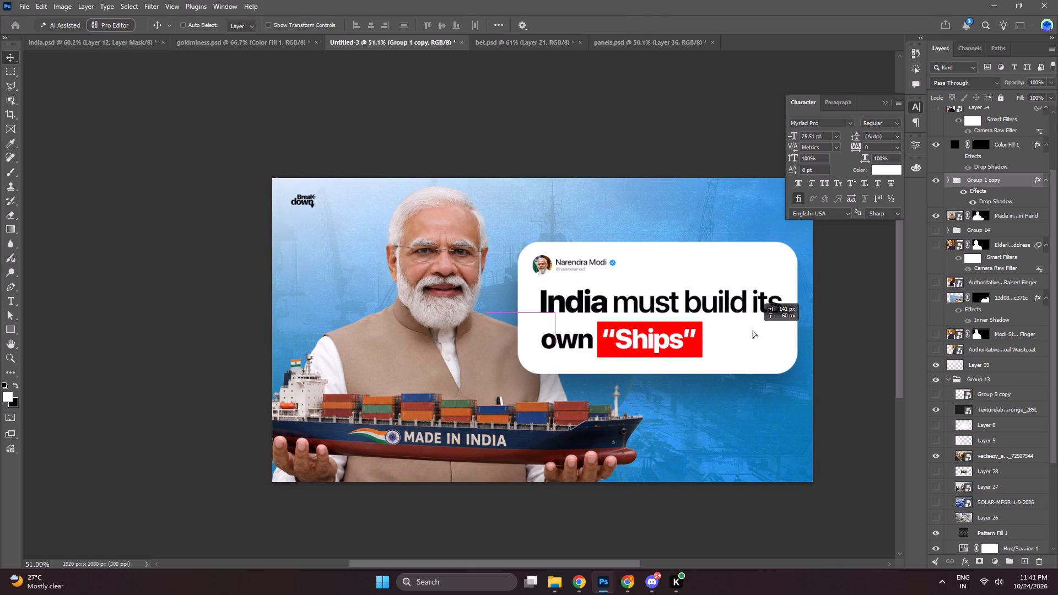
{"action": "left_click_drag", "start_coordinate": [753, 331], "coordinate": [752, 332]}
{"action": "left_click_drag", "start_coordinate": [754, 332], "coordinate": [762, 328]}
Enlarge the man and ship cutout slightly and shift it so its left hand and the ship's stern run off the canvas's left edge.
{"action": "left_click", "coordinate": [442, 355], "text": "ctrl"}
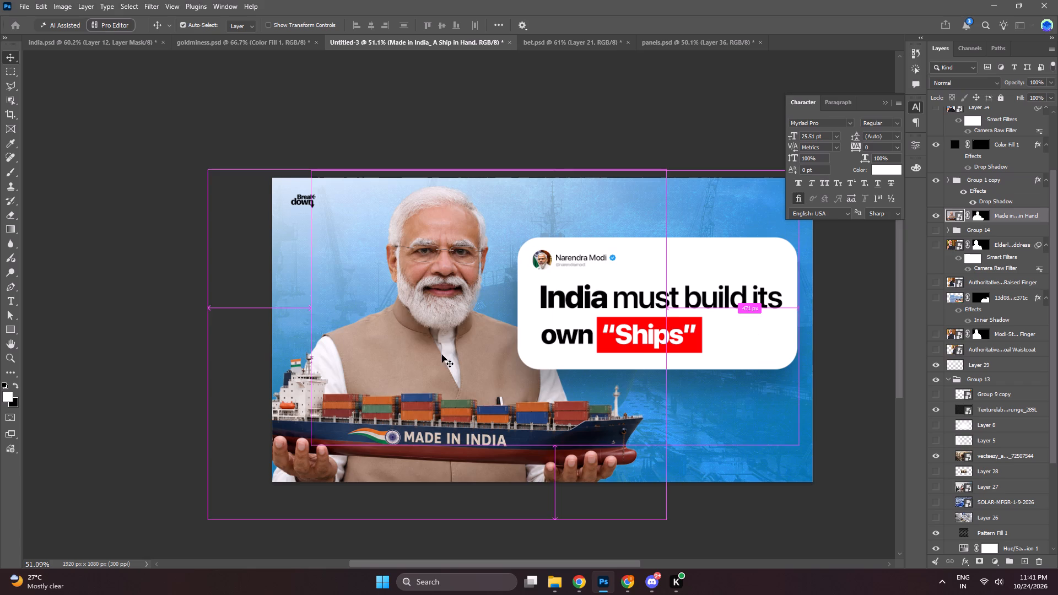
{"action": "left_click", "coordinate": [504, 393]}
{"action": "left_click_drag", "start_coordinate": [537, 386], "coordinate": [529, 382]}
{"action": "key", "text": "ctrl+t"}
{"action": "left_click_drag", "start_coordinate": [657, 334], "coordinate": [672, 335]}
{"action": "left_click_drag", "start_coordinate": [626, 352], "coordinate": [616, 361]}
{"action": "double_click", "coordinate": [616, 361]}
{"action": "left_click_drag", "start_coordinate": [632, 365], "coordinate": [650, 364]}
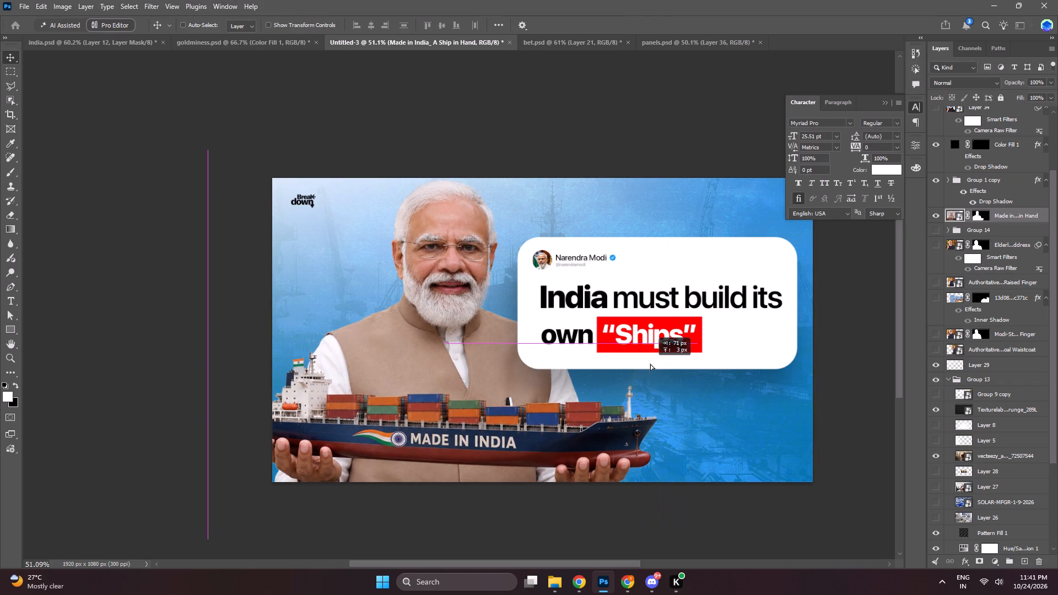
{"action": "left_click_drag", "start_coordinate": [650, 364], "coordinate": [655, 363]}
{"action": "left_click_drag", "start_coordinate": [630, 374], "coordinate": [617, 373]}
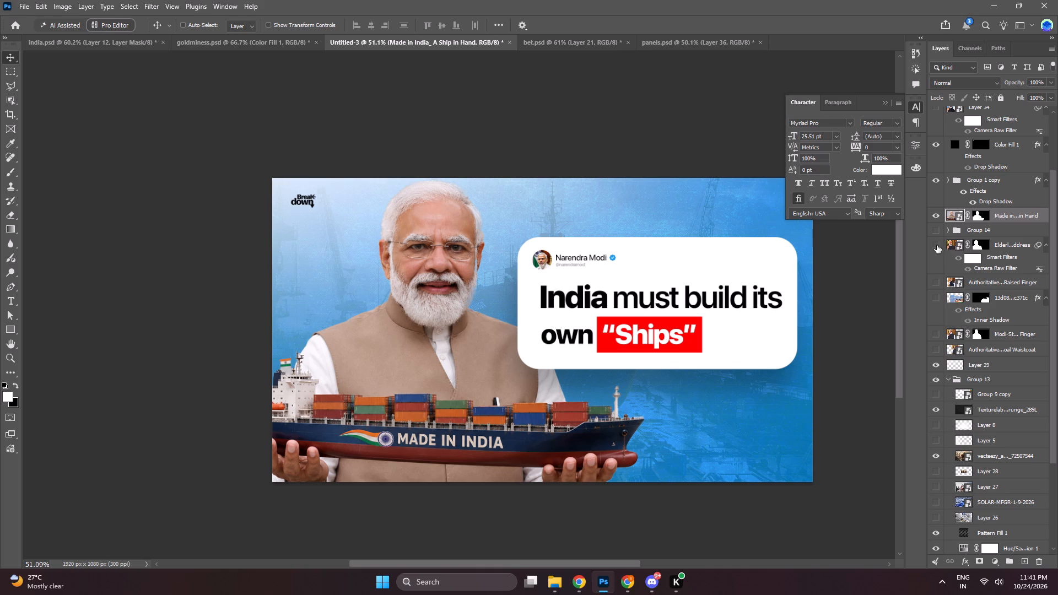
Copy the Camera Raw smart filter from the Elderly Indian Leader Delivering Address layer onto the Made in India_ A Ship in Hand layer.
{"action": "left_click_drag", "start_coordinate": [1039, 245], "coordinate": [1038, 219], "text": "alt"}
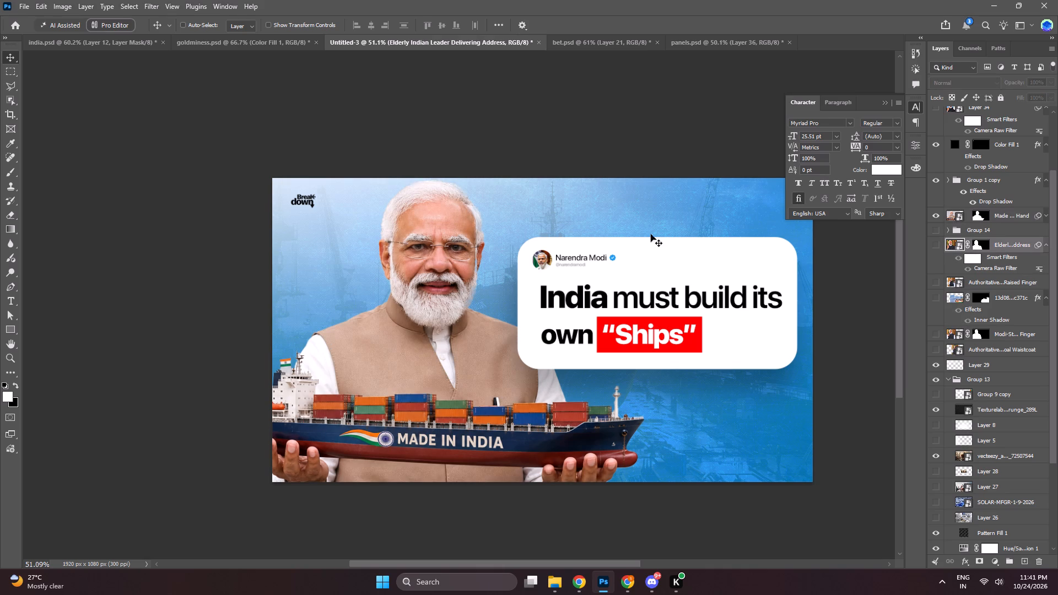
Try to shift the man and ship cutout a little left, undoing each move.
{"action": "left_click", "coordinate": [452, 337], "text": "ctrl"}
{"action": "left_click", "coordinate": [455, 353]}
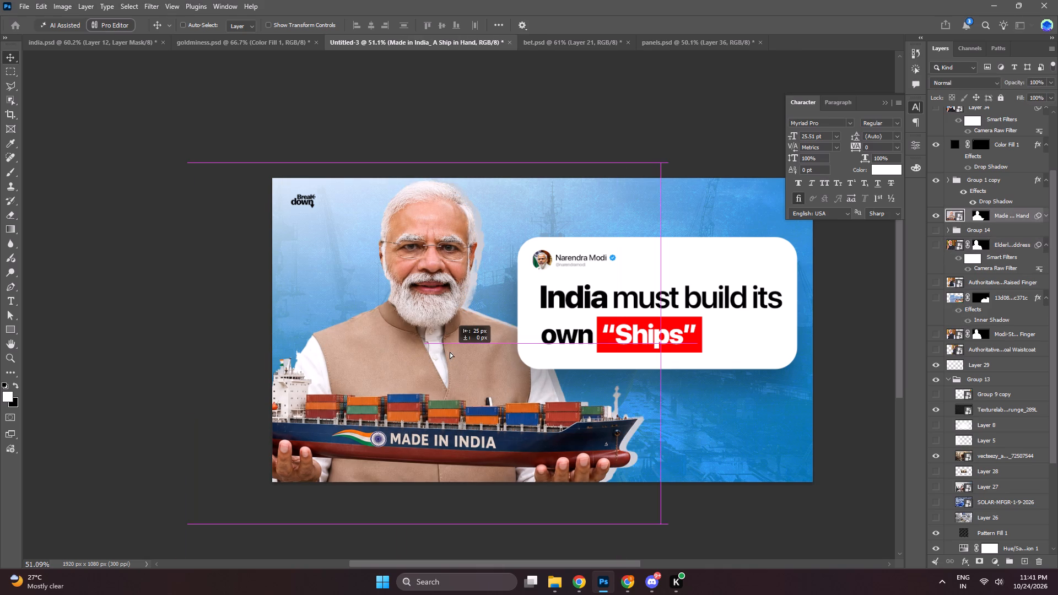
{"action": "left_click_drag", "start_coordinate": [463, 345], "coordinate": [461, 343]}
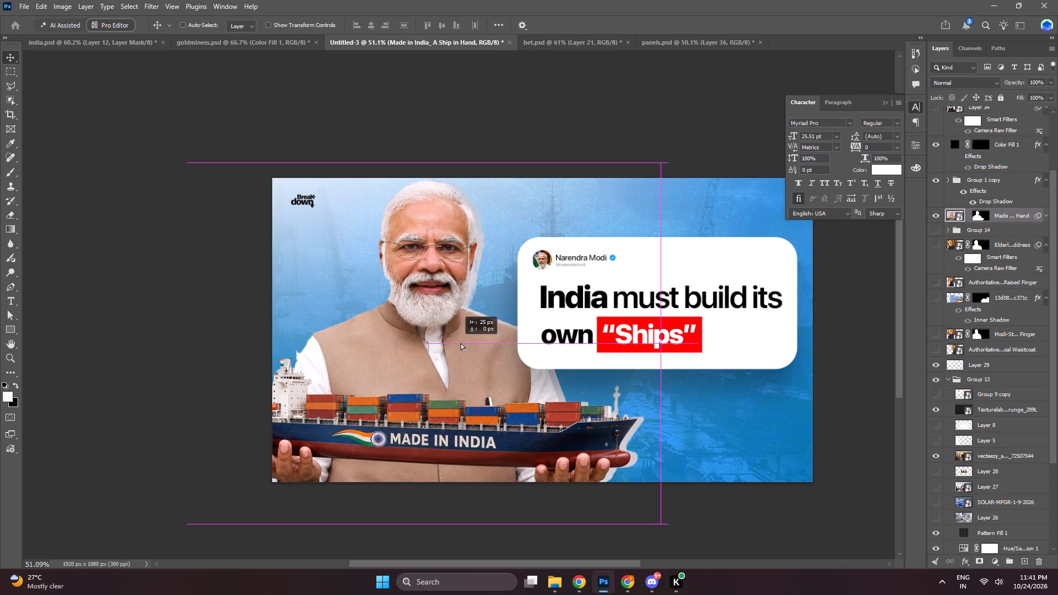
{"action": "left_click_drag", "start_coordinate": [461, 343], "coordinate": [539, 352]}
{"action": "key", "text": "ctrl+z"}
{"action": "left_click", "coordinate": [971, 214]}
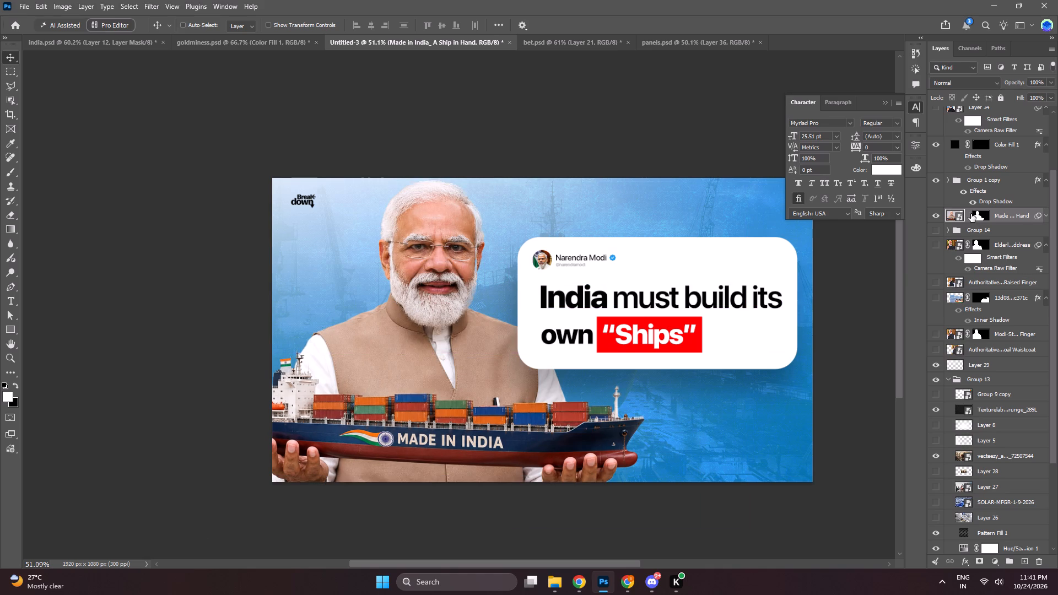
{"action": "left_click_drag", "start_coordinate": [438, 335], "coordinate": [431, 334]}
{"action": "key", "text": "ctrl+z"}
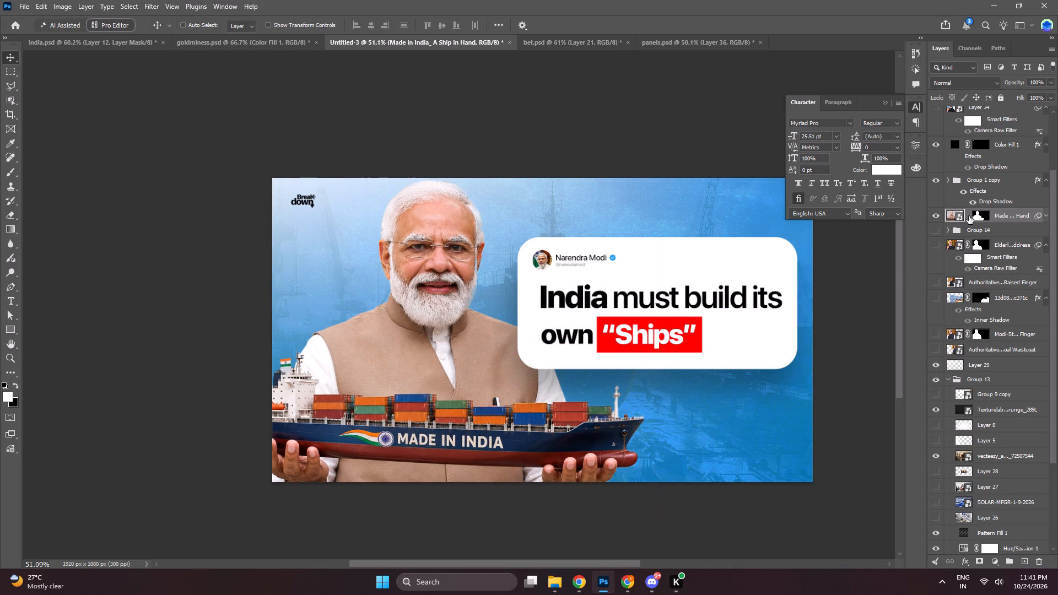
Link the layer mask to the Made in India_ A Ship in Hand layer.
{"action": "left_click", "coordinate": [966, 215]}
{"action": "left_click", "coordinate": [638, 269]}
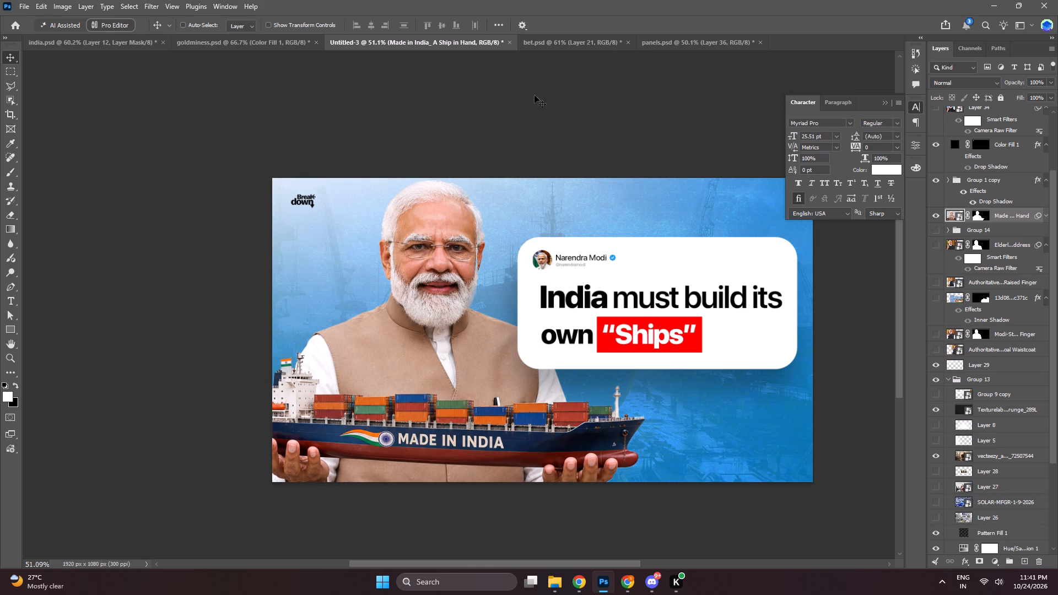
Stamp all visible layers into a new layer above Color Fill 1 and convert it to a smart object.
{"action": "left_click", "coordinate": [1016, 186]}
{"action": "scroll", "coordinate": [1016, 186], "scroll_direction": "up", "scroll_amount": 2}
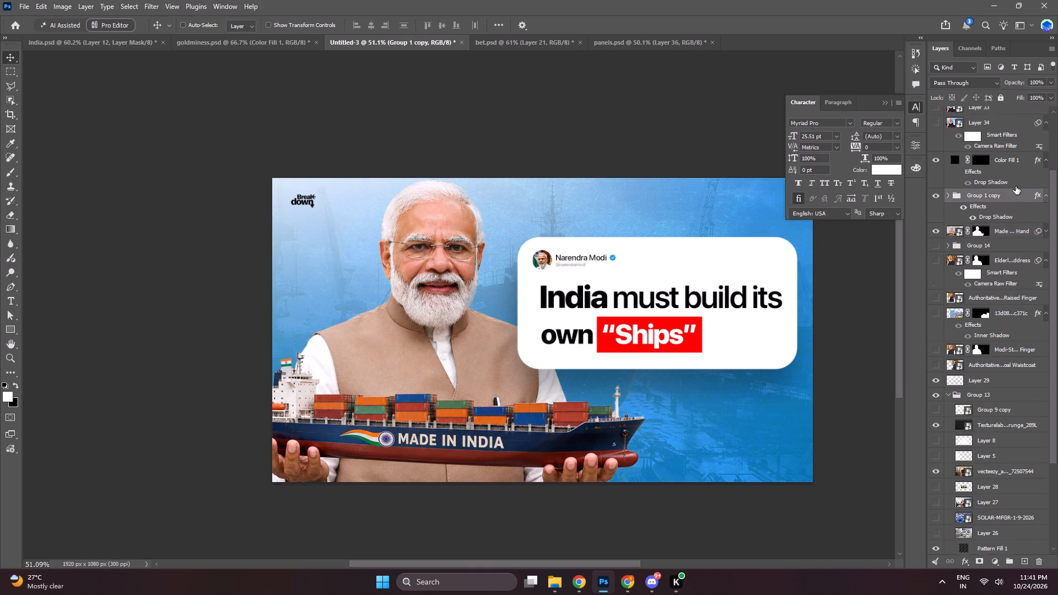
{"action": "scroll", "coordinate": [1016, 186], "scroll_direction": "up", "scroll_amount": 3}
{"action": "left_click", "coordinate": [1021, 236]}
{"action": "key", "text": "ctrl+alt+shift+e"}
{"action": "right_click", "coordinate": [1021, 226], "text": "ctrl+alt+shift"}
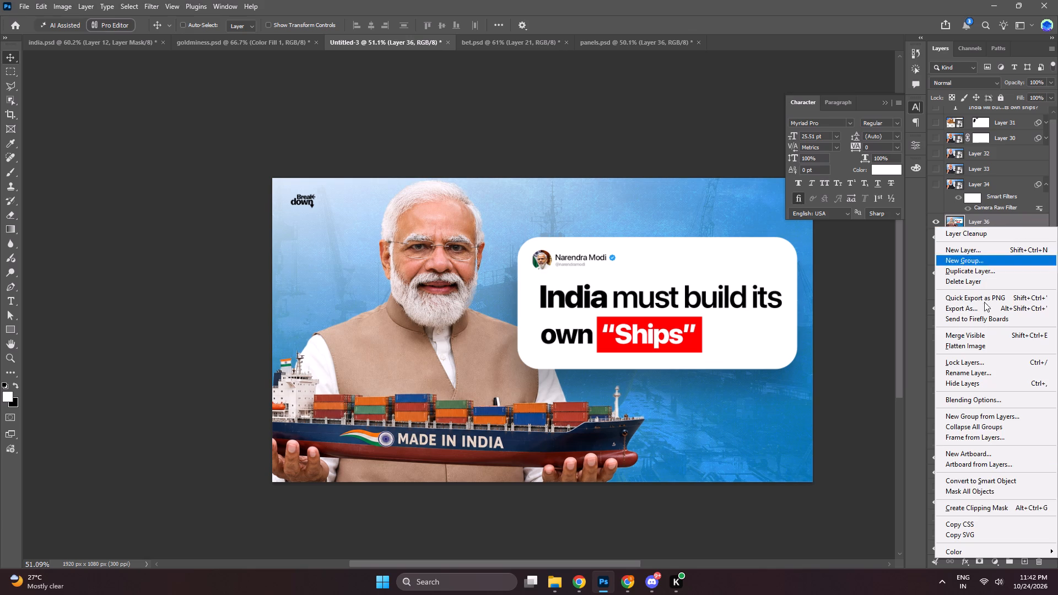
{"action": "left_click", "coordinate": [1002, 484]}
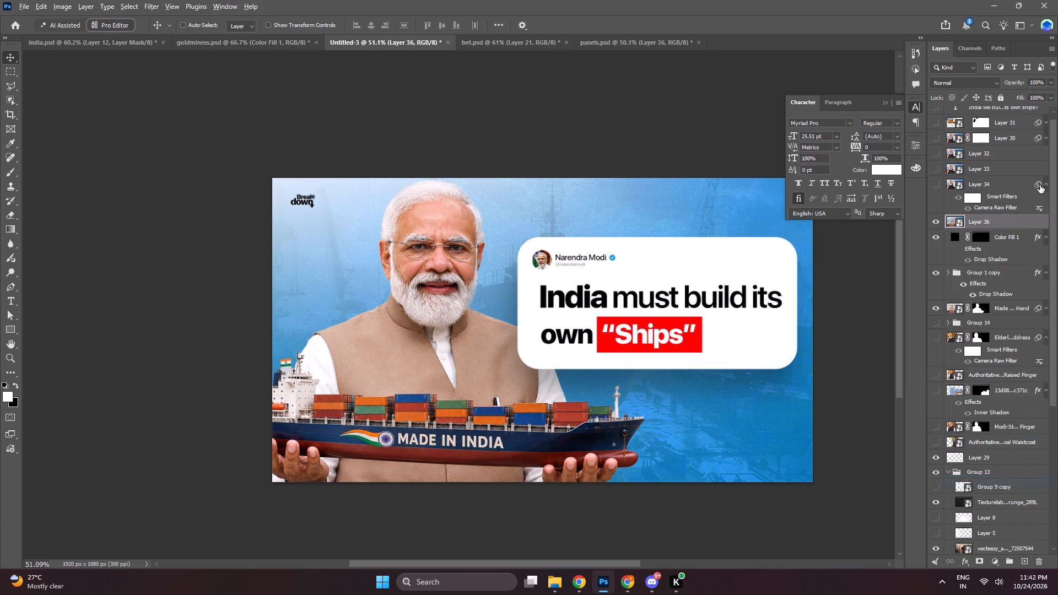
Copy the Camera Raw smart filter from Layer 34 onto the stamped Layer 36.
{"action": "left_click_drag", "start_coordinate": [1040, 185], "coordinate": [1033, 224], "text": "alt"}
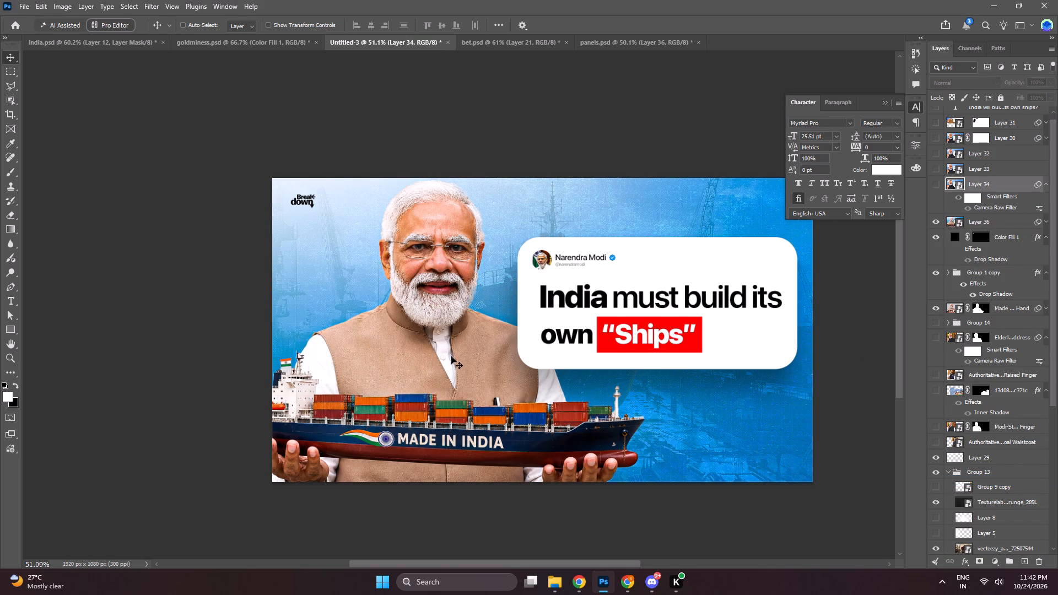
{"action": "scroll", "coordinate": [495, 344], "scroll_direction": "up", "scroll_amount": 8}
{"action": "scroll", "coordinate": [503, 357], "scroll_direction": "down", "scroll_amount": 10}
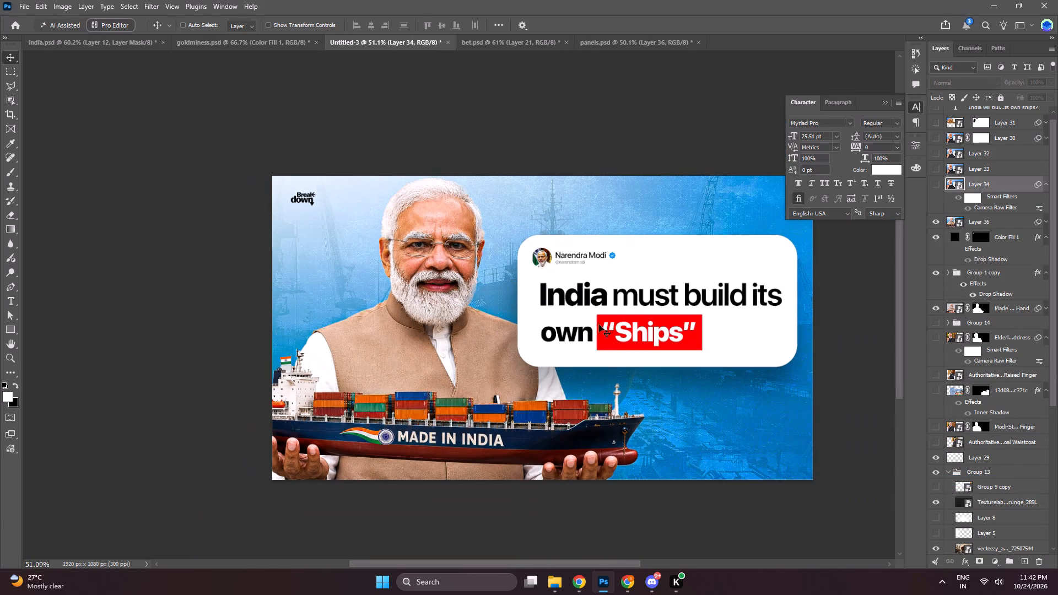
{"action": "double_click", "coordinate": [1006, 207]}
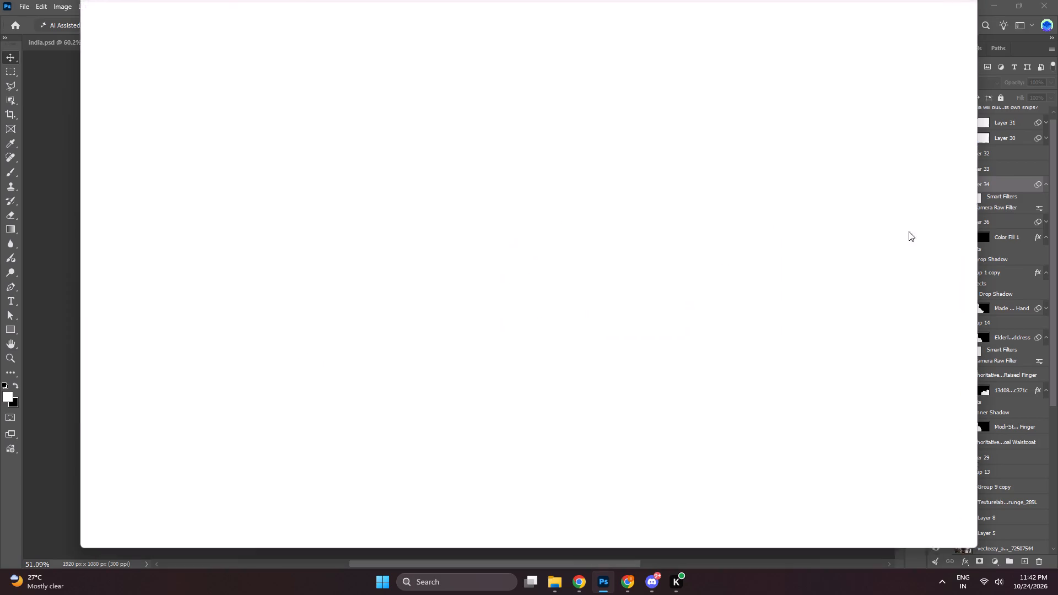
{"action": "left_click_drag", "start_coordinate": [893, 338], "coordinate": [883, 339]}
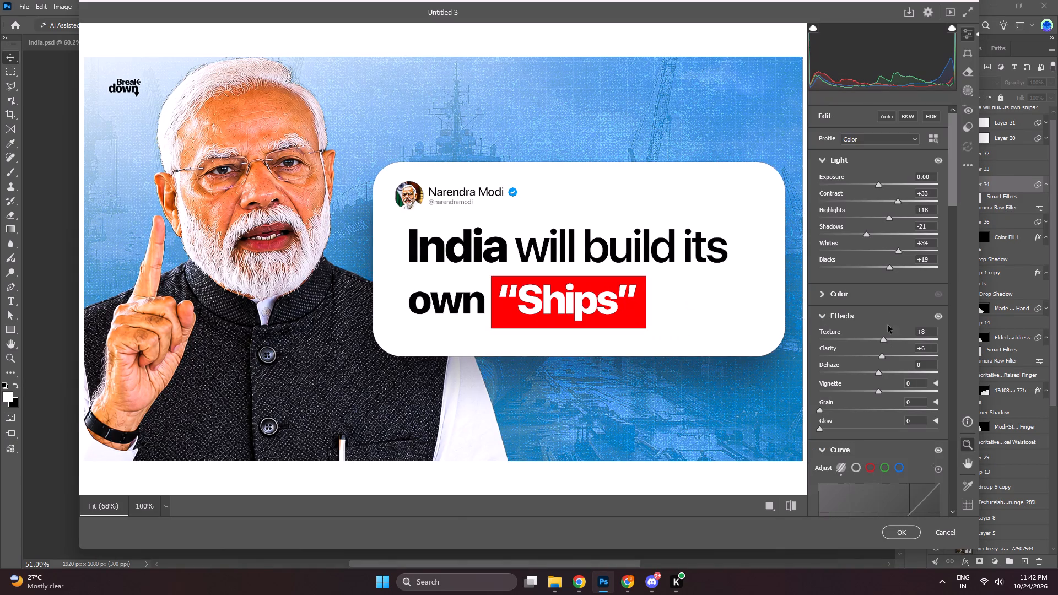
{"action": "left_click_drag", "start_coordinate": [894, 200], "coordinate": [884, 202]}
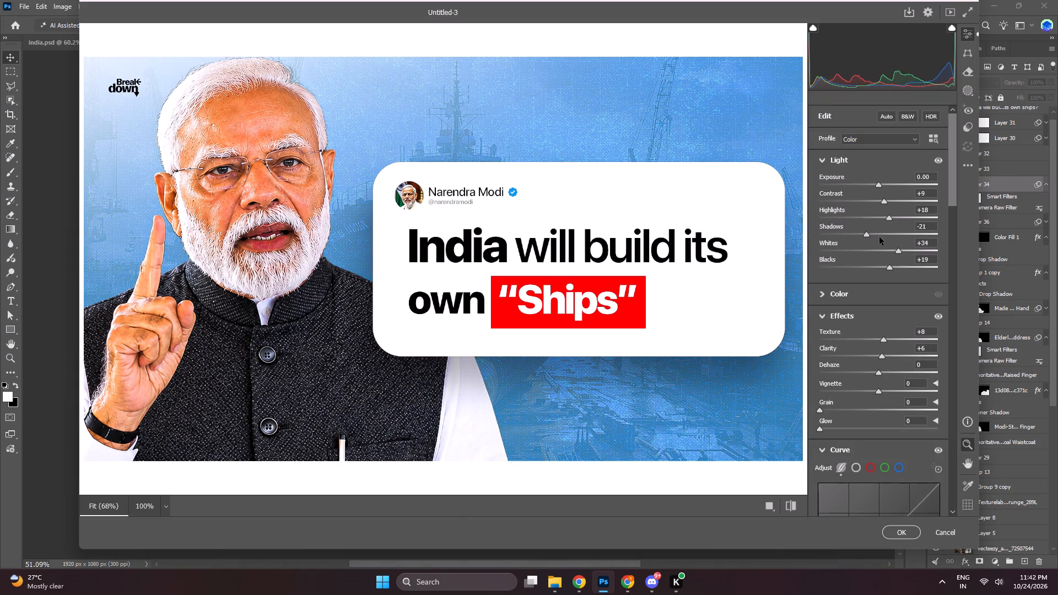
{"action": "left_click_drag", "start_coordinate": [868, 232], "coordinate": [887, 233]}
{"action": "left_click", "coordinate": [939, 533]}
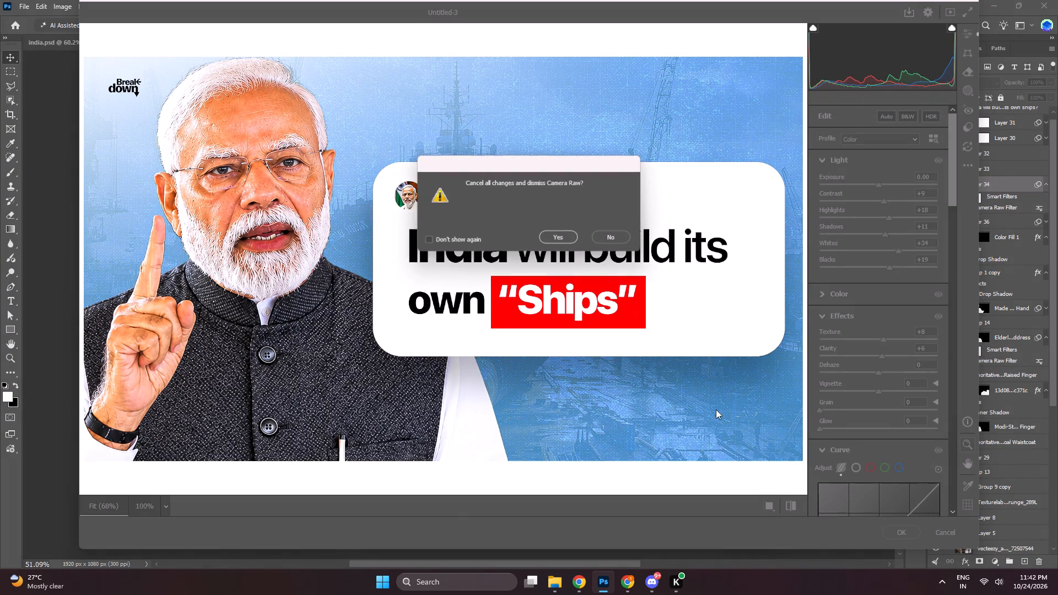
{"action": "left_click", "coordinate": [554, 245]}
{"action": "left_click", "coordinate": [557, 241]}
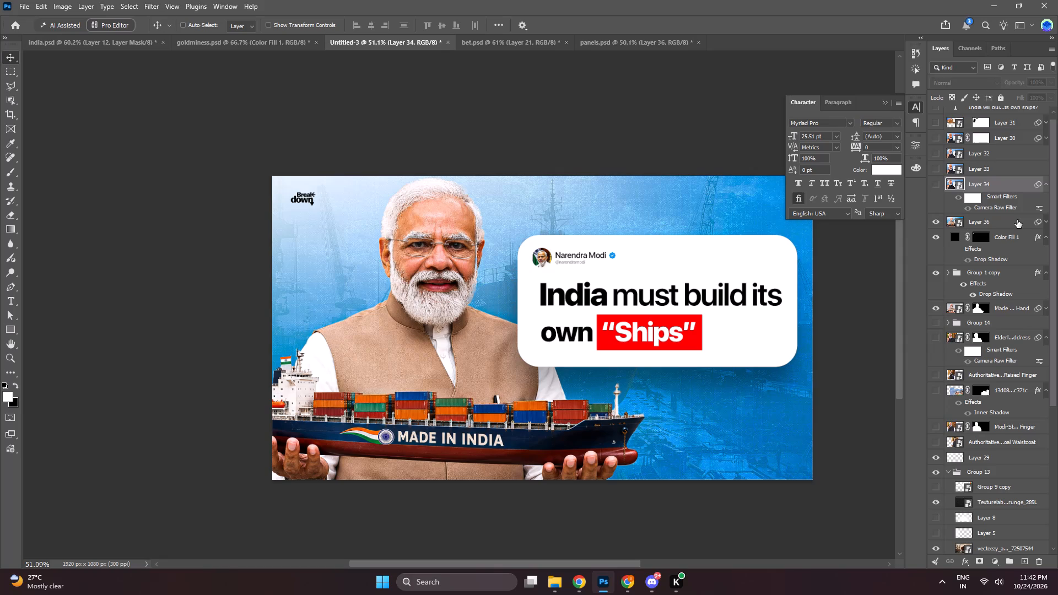
Adjust Layer 36's Camera Raw light settings: Contrast +17, Highlights -2, Shadows -9 and Blacks +33.
{"action": "left_click", "coordinate": [1044, 221]}
{"action": "double_click", "coordinate": [987, 242]}
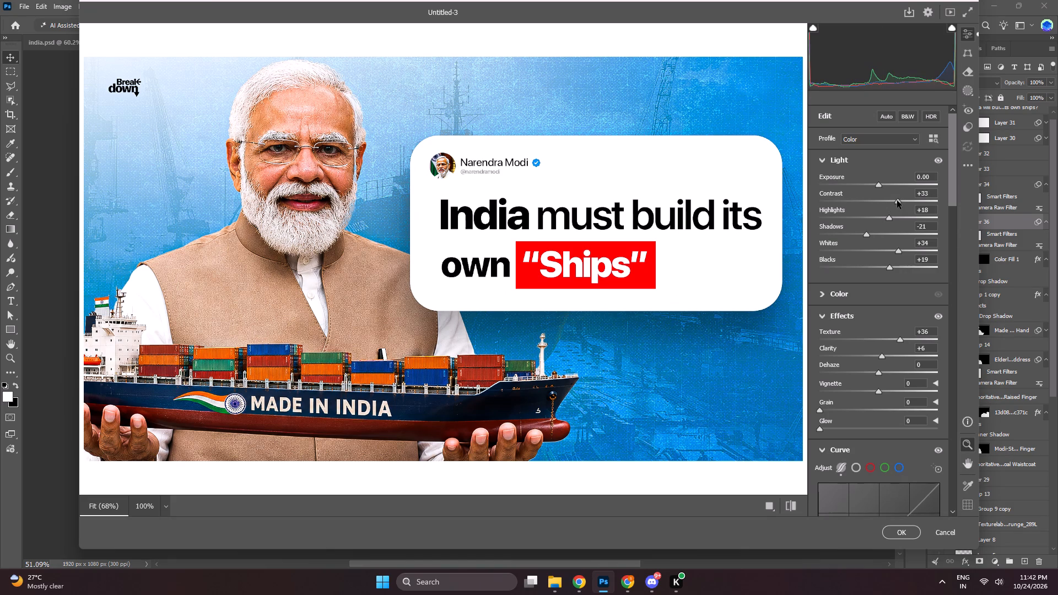
{"action": "left_click_drag", "start_coordinate": [896, 201], "coordinate": [879, 203]}
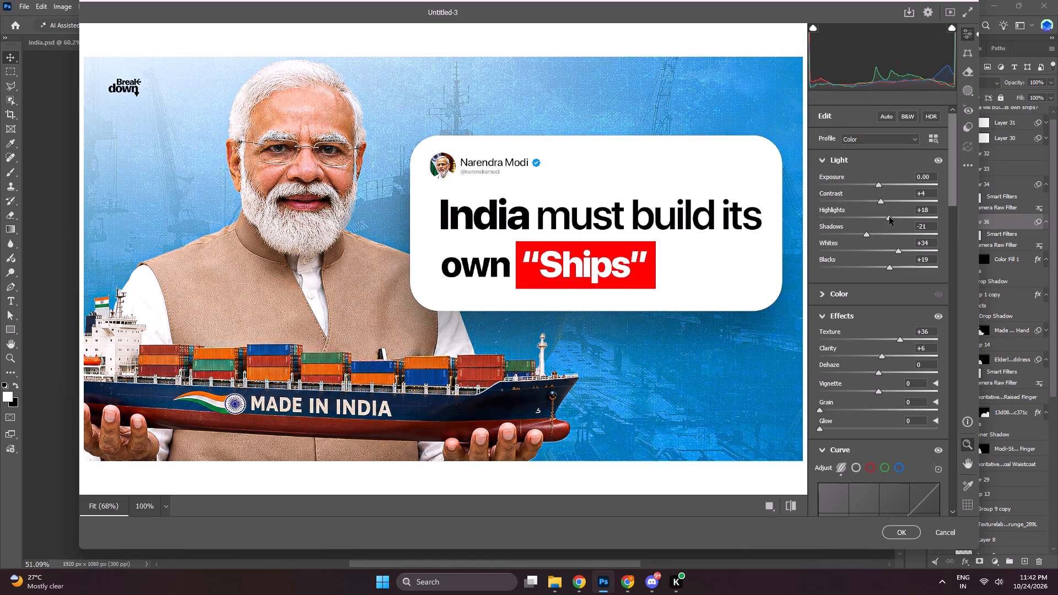
{"action": "left_click_drag", "start_coordinate": [889, 217], "coordinate": [876, 218]}
{"action": "left_click_drag", "start_coordinate": [881, 201], "coordinate": [890, 201]}
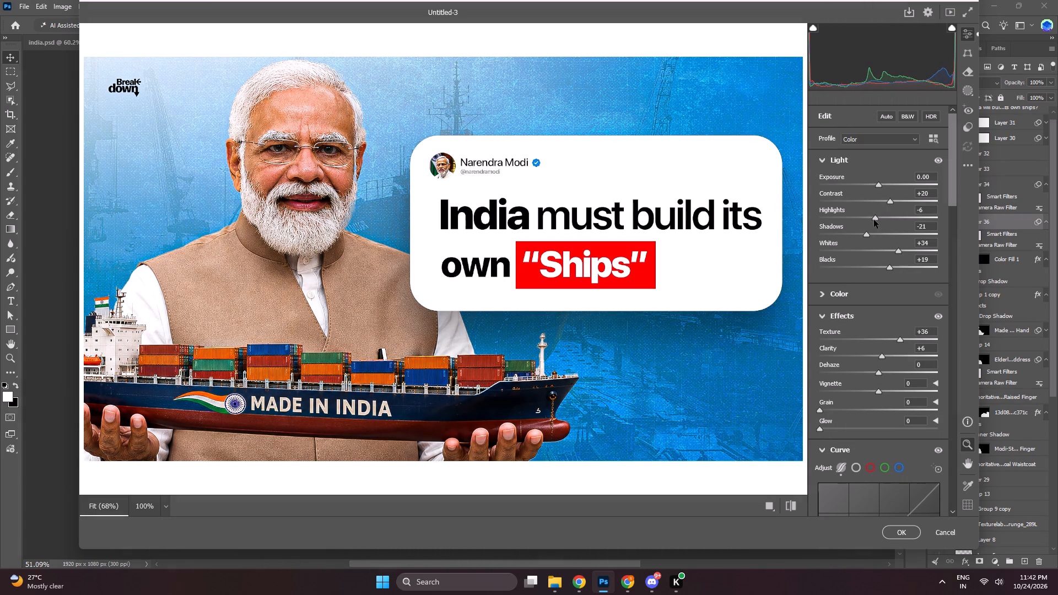
{"action": "left_click_drag", "start_coordinate": [868, 232], "coordinate": [872, 239]}
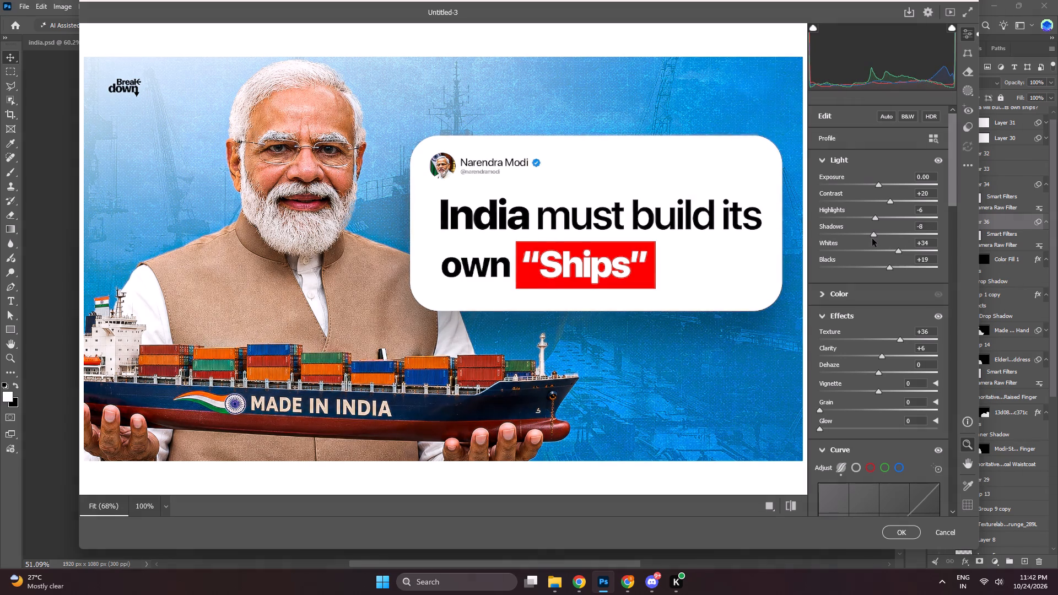
{"action": "left_click_drag", "start_coordinate": [872, 239], "coordinate": [875, 239]}
{"action": "left_click", "coordinate": [876, 214]}
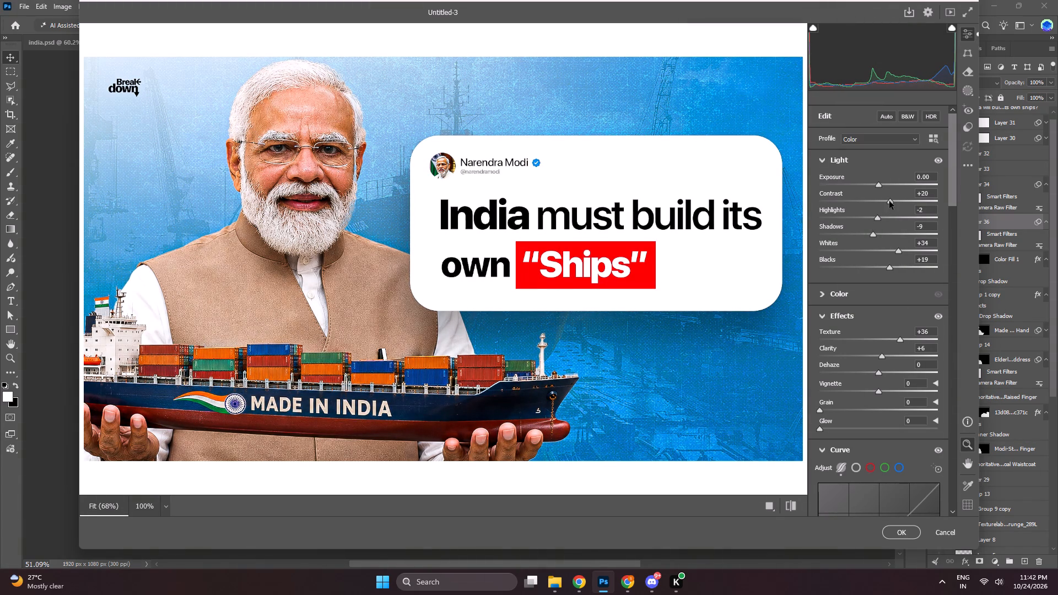
{"action": "left_click", "coordinate": [889, 201]}
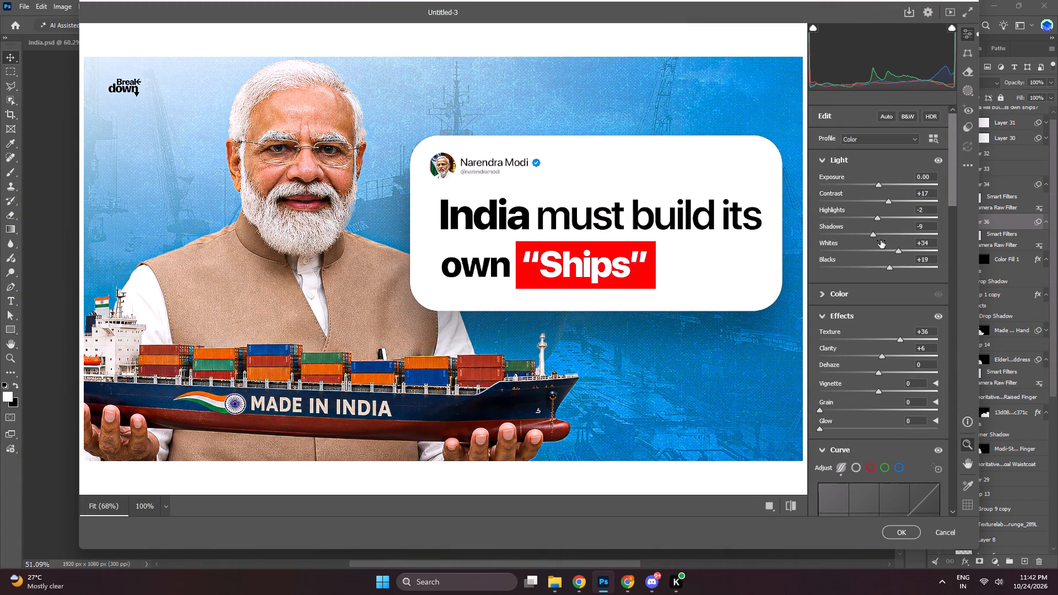
{"action": "left_click_drag", "start_coordinate": [892, 268], "coordinate": [917, 267]}
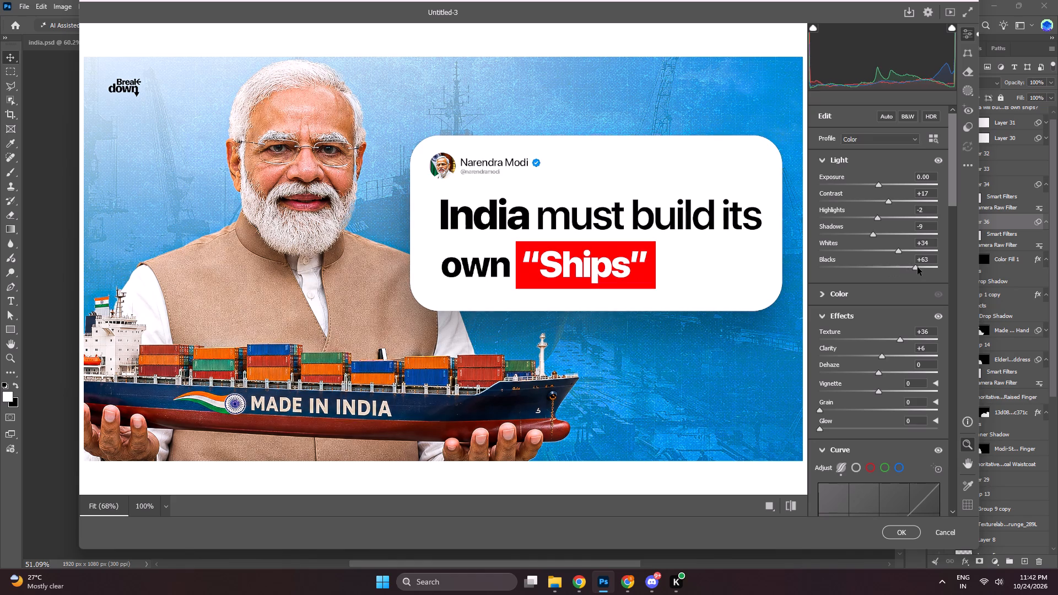
{"action": "left_click_drag", "start_coordinate": [917, 267], "coordinate": [900, 269]}
Set the Camera Raw Texture to +10 and Clarity to +8.
{"action": "left_click", "coordinate": [889, 340]}
{"action": "left_click", "coordinate": [881, 340]}
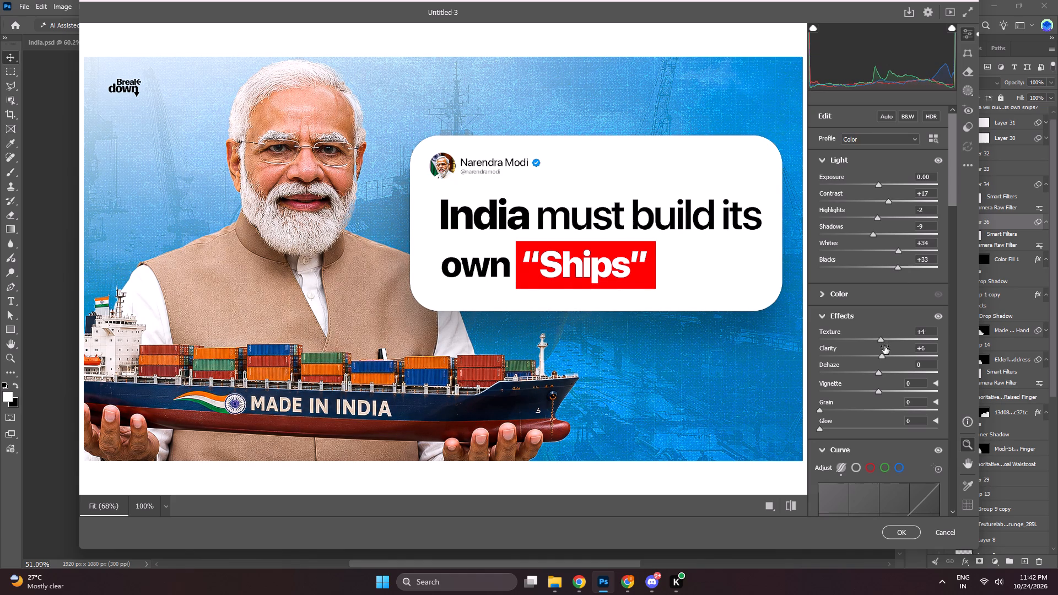
{"action": "left_click", "coordinate": [883, 337]}
{"action": "double_click", "coordinate": [885, 343]}
{"action": "left_click", "coordinate": [881, 358]}
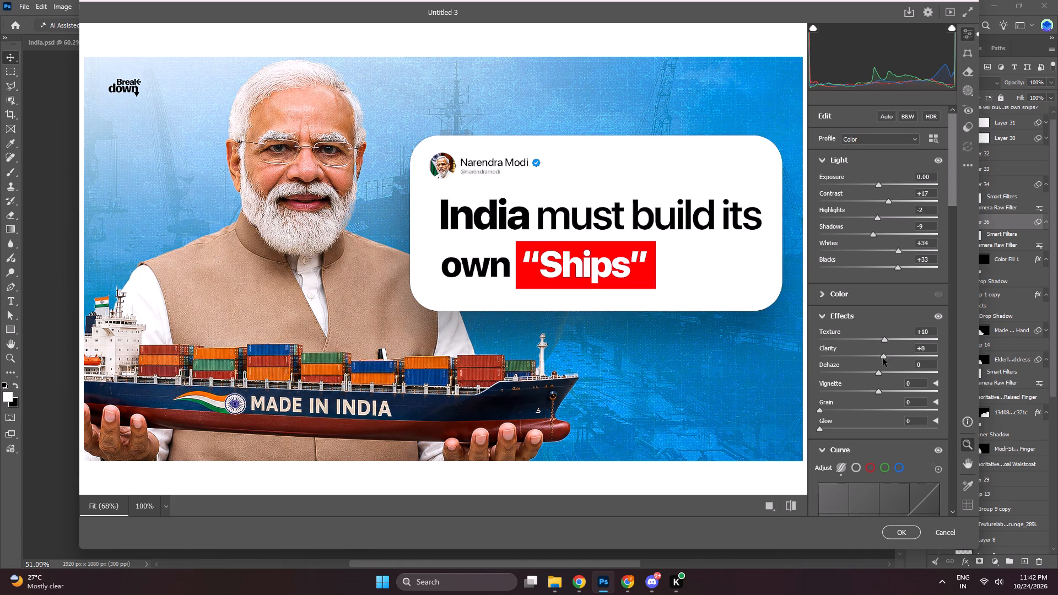
Refine the Camera Raw light settings to Exposure +0.15, Highlights -16 and Whites +36.
{"action": "left_click_drag", "start_coordinate": [406, 226], "coordinate": [391, 229]}
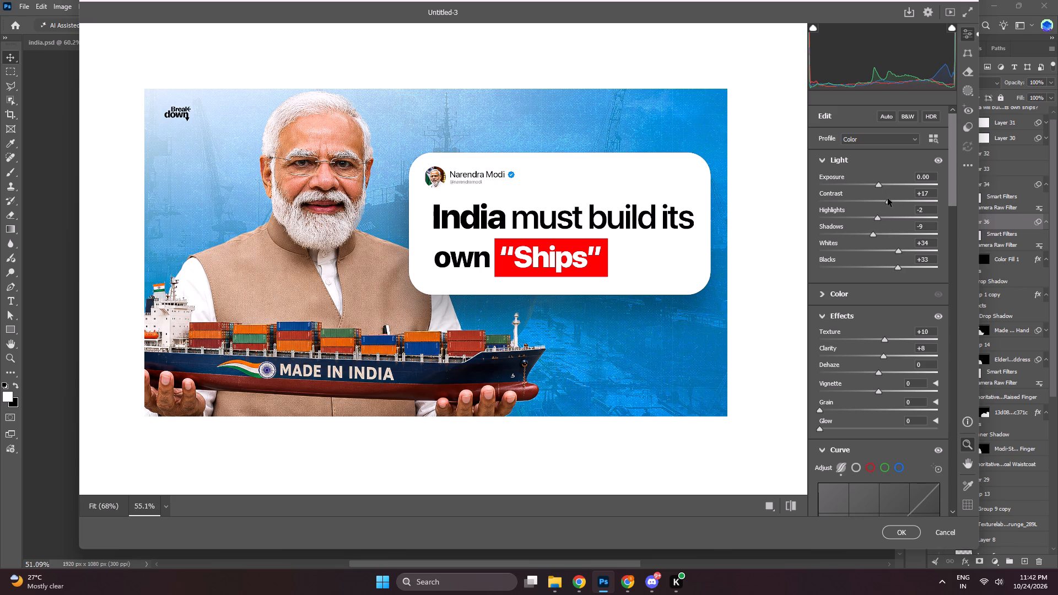
{"action": "left_click", "coordinate": [878, 217]}
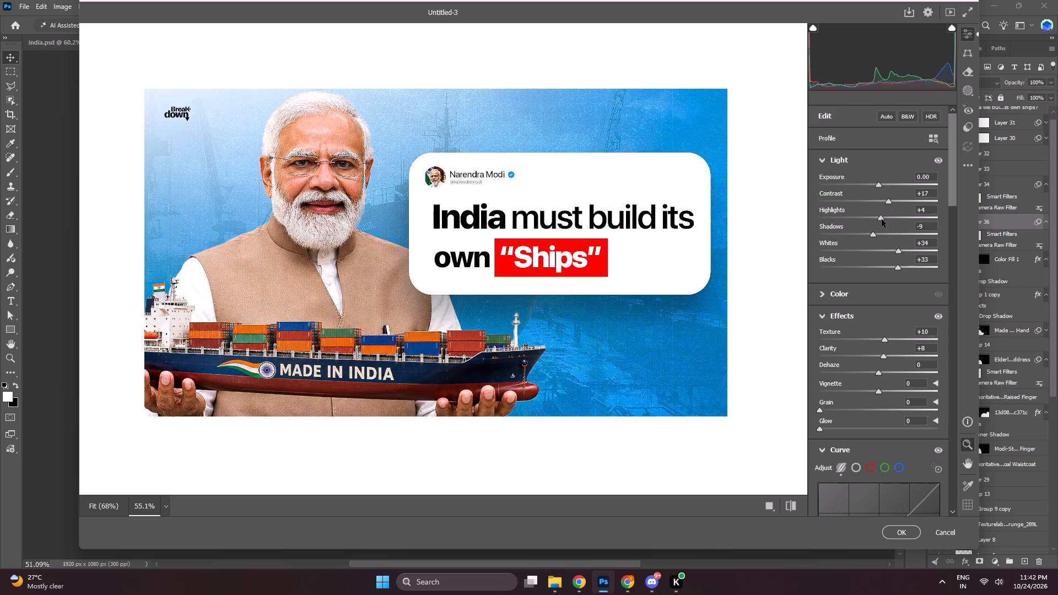
{"action": "left_click_drag", "start_coordinate": [899, 251], "coordinate": [932, 252]}
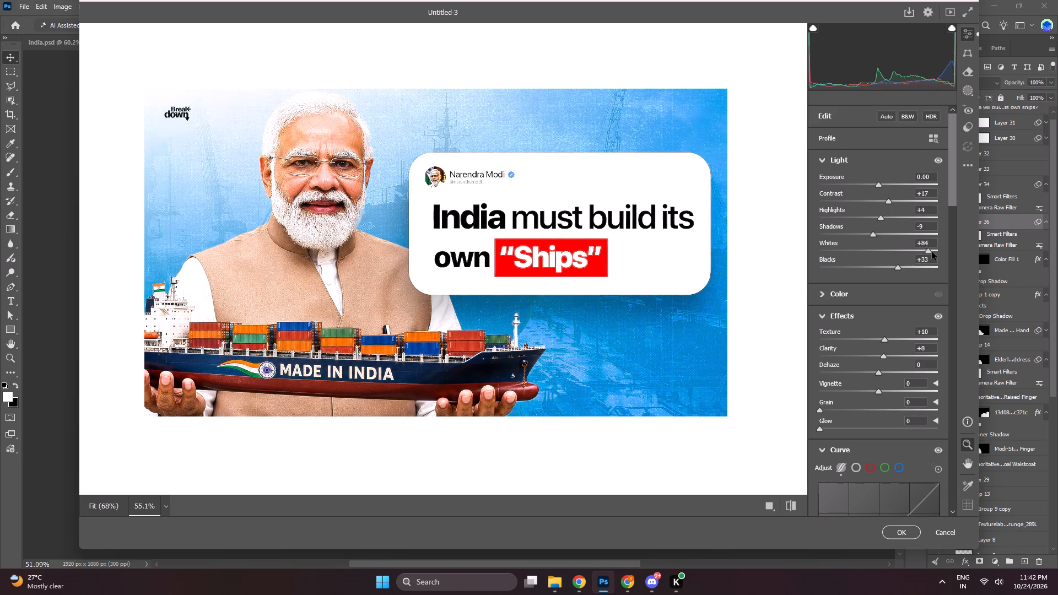
{"action": "left_click_drag", "start_coordinate": [932, 252], "coordinate": [908, 254]}
{"action": "left_click", "coordinate": [903, 253]}
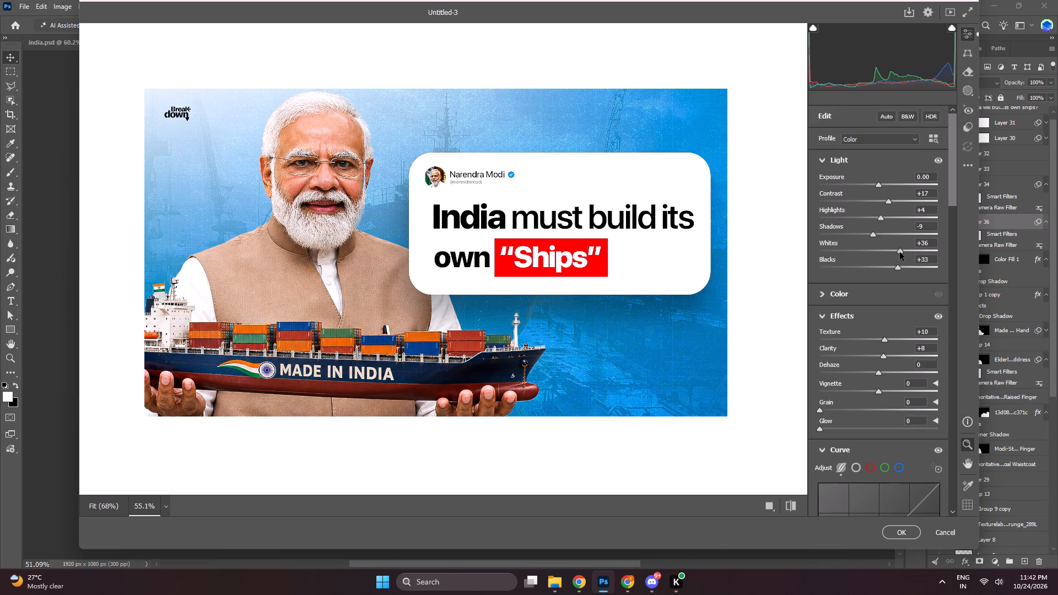
{"action": "left_click_drag", "start_coordinate": [880, 218], "coordinate": [877, 220]}
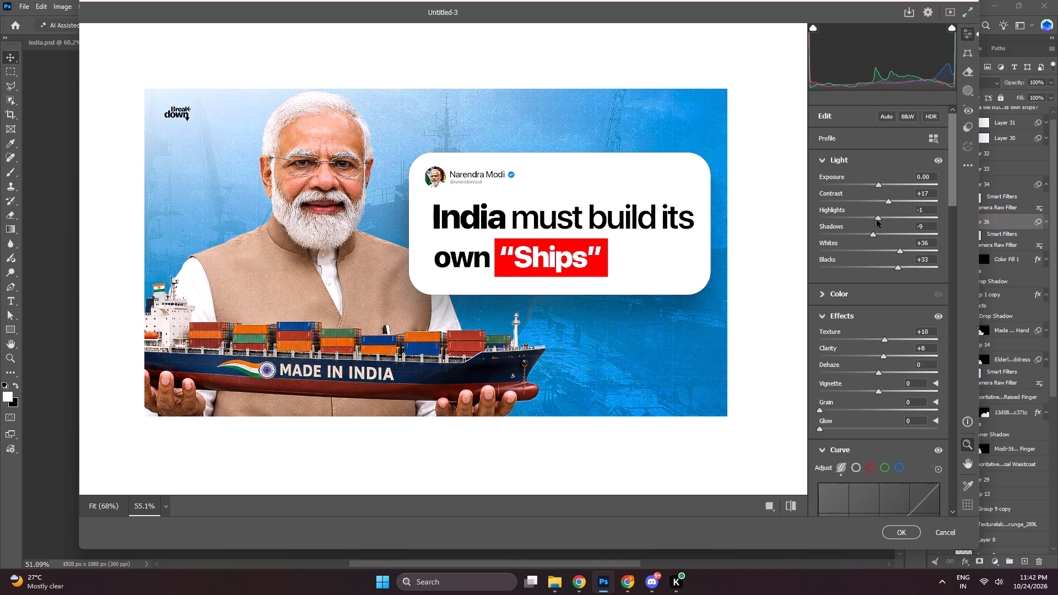
{"action": "left_click_drag", "start_coordinate": [877, 220], "coordinate": [875, 222]}
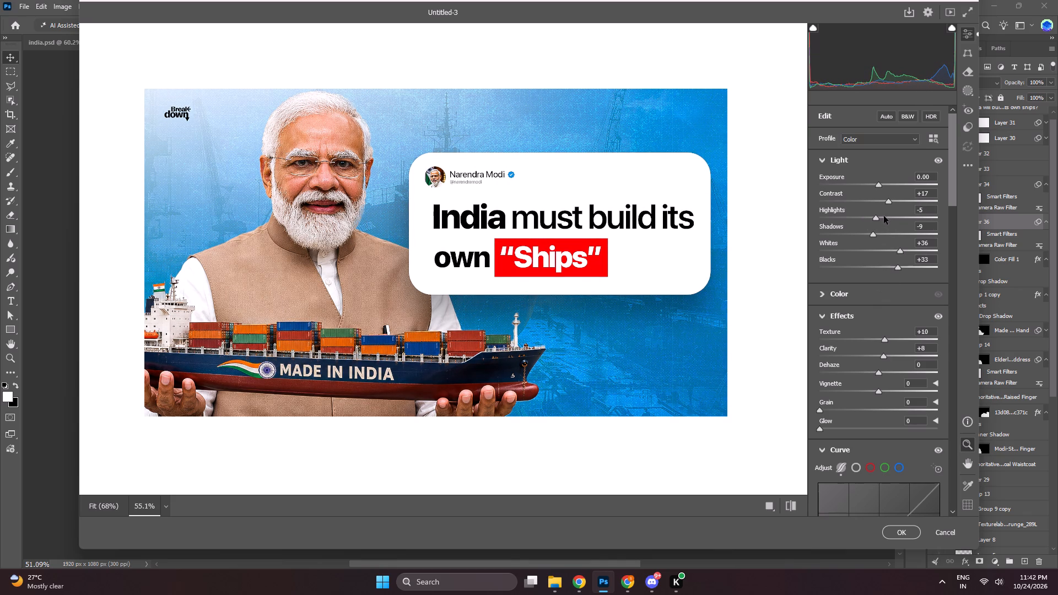
{"action": "left_click_drag", "start_coordinate": [878, 216], "coordinate": [871, 218]}
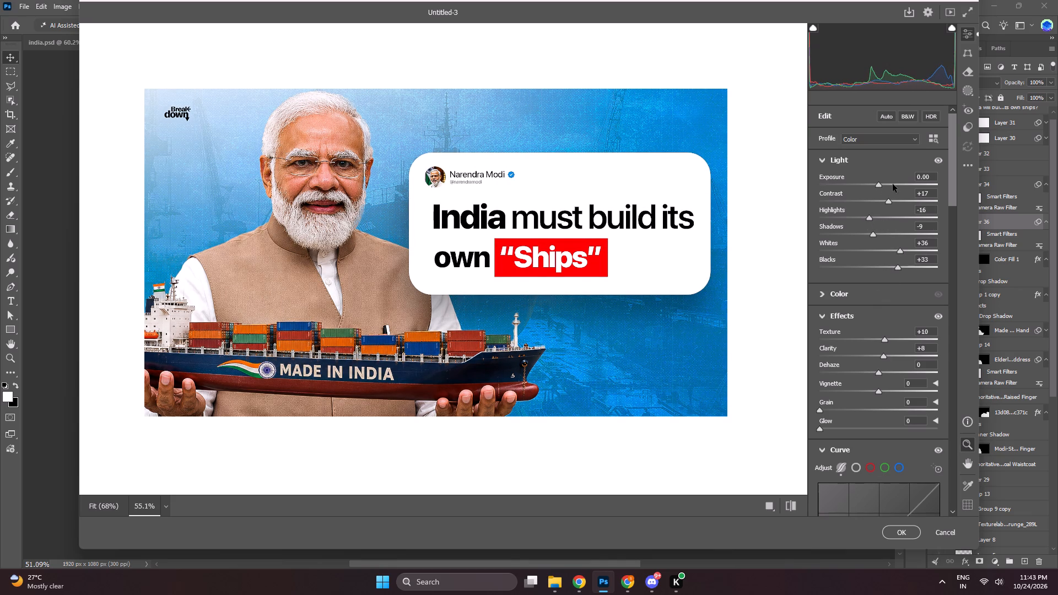
{"action": "left_click", "coordinate": [879, 185]}
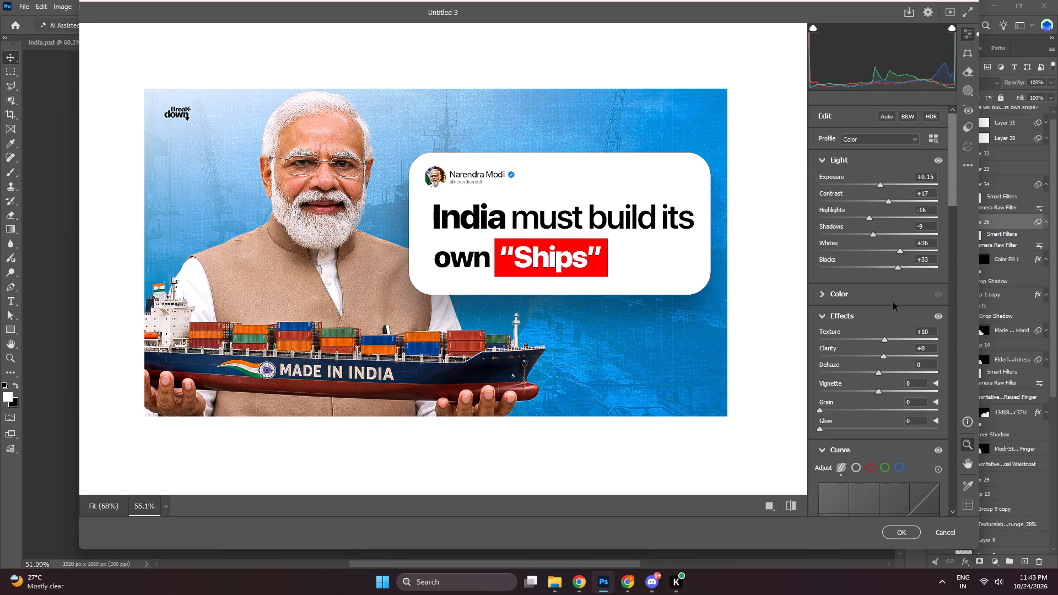
Try a slightly lower Clarity, undo it, and add Grain of 14 to the composite.
{"action": "scroll", "coordinate": [893, 302], "scroll_direction": "down", "scroll_amount": 1}
{"action": "left_click", "coordinate": [883, 288]}
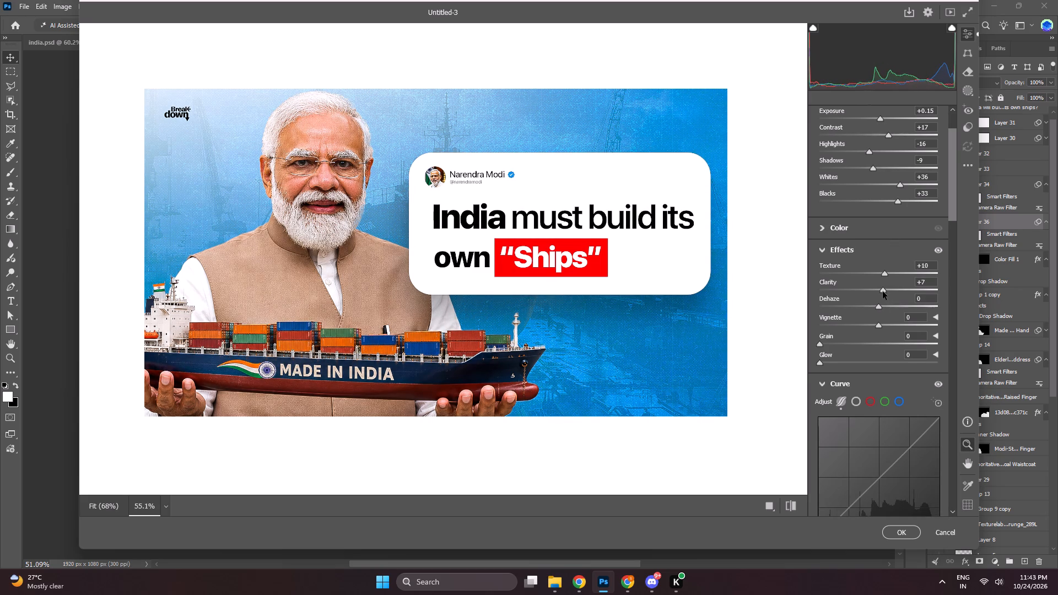
{"action": "key", "text": "ctrl+z"}
{"action": "scroll", "coordinate": [882, 359], "scroll_direction": "down", "scroll_amount": 3}
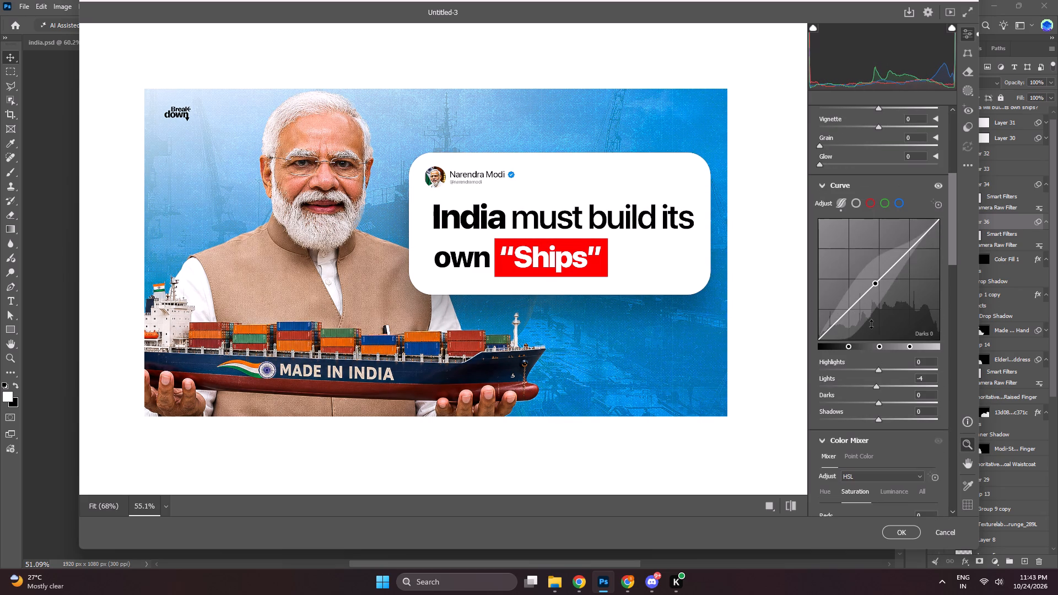
{"action": "left_click", "coordinate": [835, 145]}
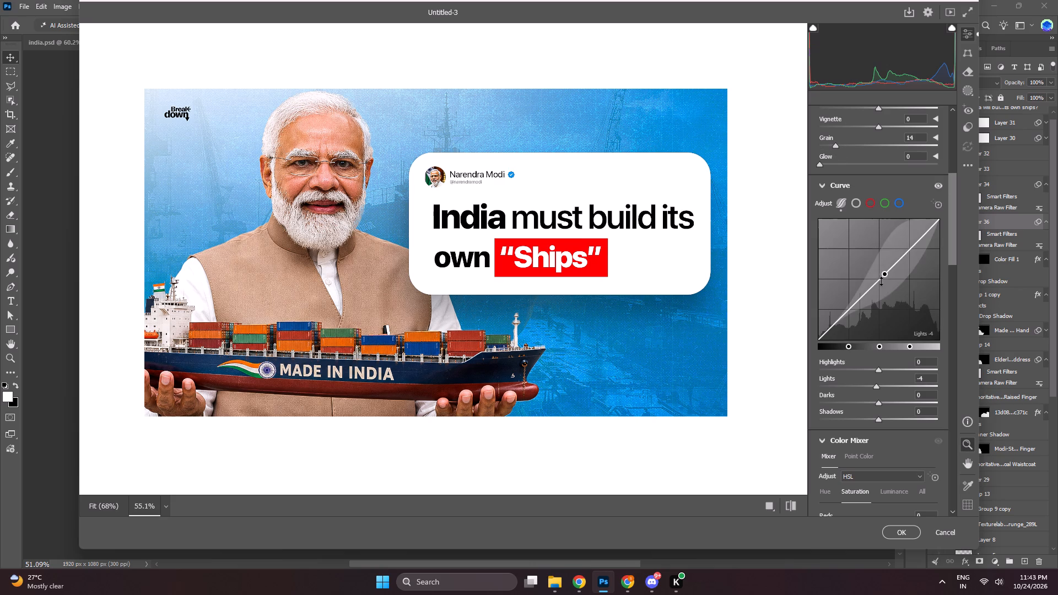
Set the Optics Vignette to +49 and apply the Camera Raw filter to Layer 36.
{"action": "scroll", "coordinate": [872, 407], "scroll_direction": "down", "scroll_amount": 3}
{"action": "scroll", "coordinate": [873, 375], "scroll_direction": "up", "scroll_amount": 5}
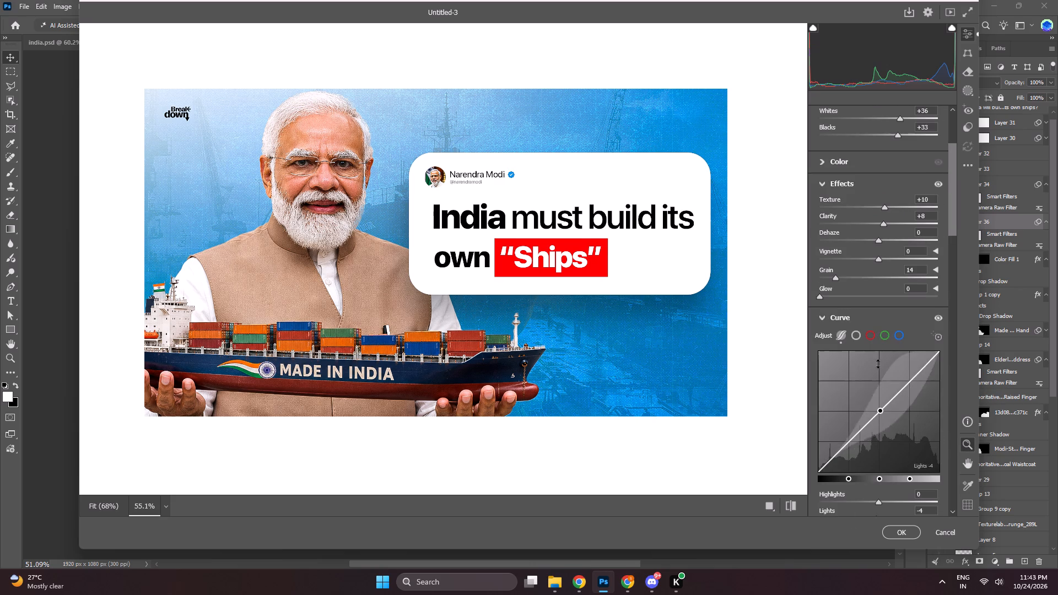
{"action": "scroll", "coordinate": [861, 279], "scroll_direction": "down", "scroll_amount": 6}
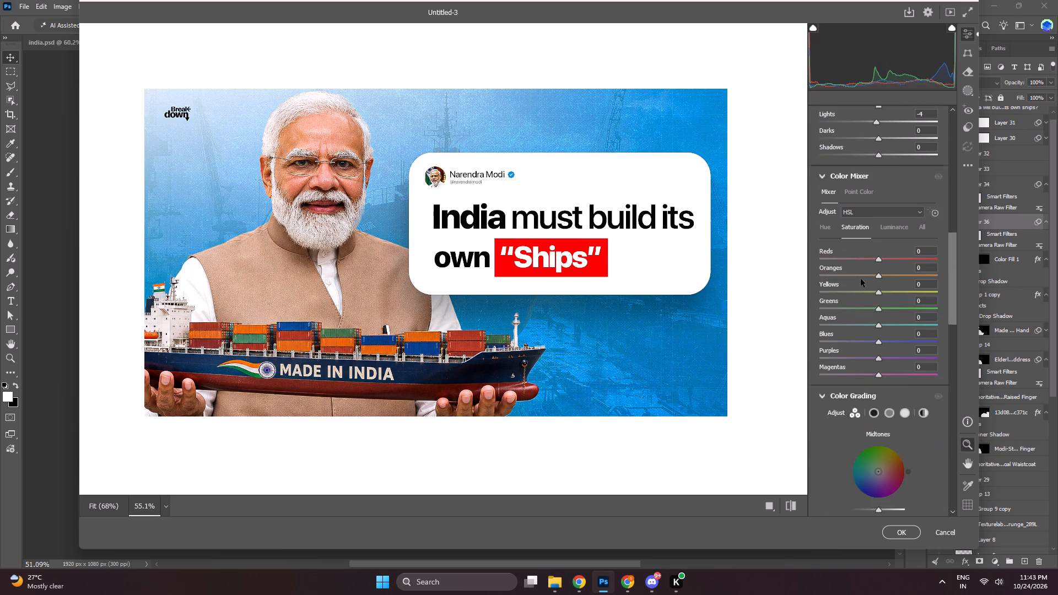
{"action": "scroll", "coordinate": [861, 279], "scroll_direction": "down", "scroll_amount": 3}
{"action": "scroll", "coordinate": [876, 440], "scroll_direction": "down", "scroll_amount": 3}
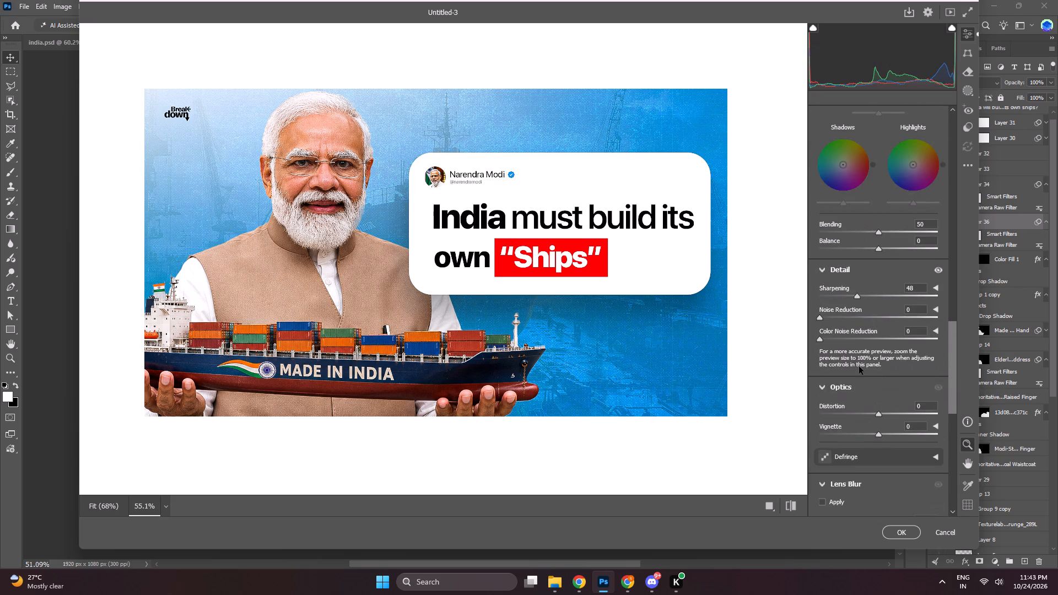
{"action": "left_click_drag", "start_coordinate": [872, 430], "coordinate": [862, 428]}
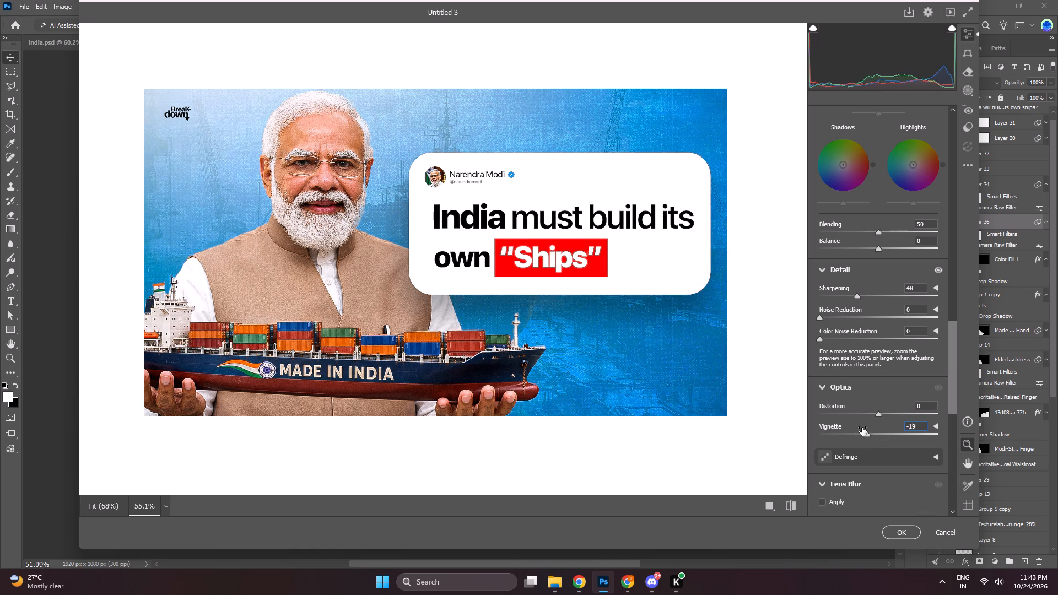
{"action": "left_click_drag", "start_coordinate": [862, 428], "coordinate": [899, 431]}
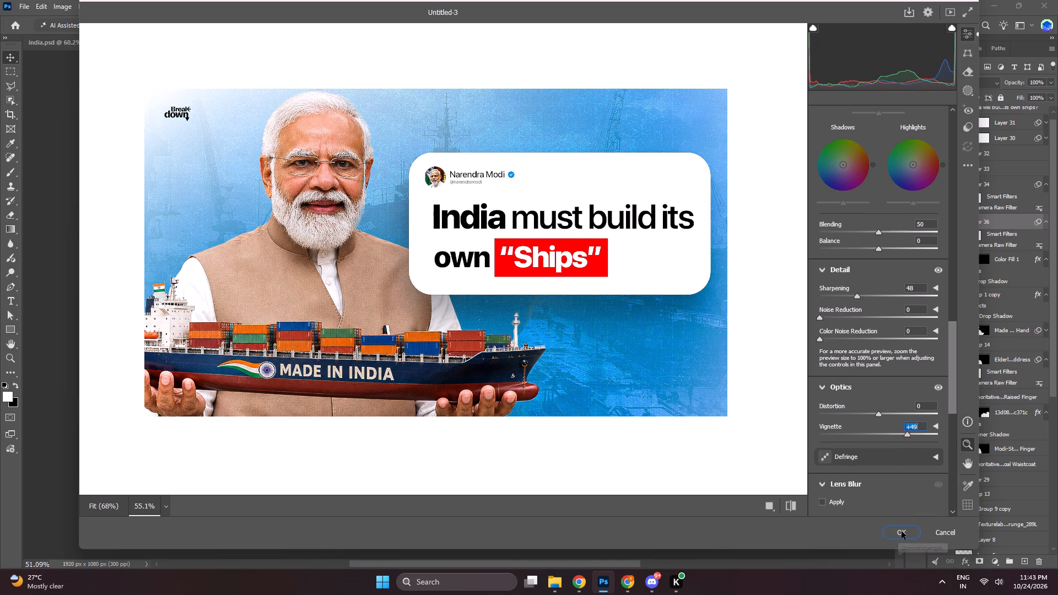
{"action": "left_click", "coordinate": [902, 531]}
Set the Lights value of Layer 36's Camera Raw parametric curve to +2 and apply the filter.
{"action": "scroll", "coordinate": [679, 328], "scroll_direction": "down", "scroll_amount": 5, "text": "ctrl"}
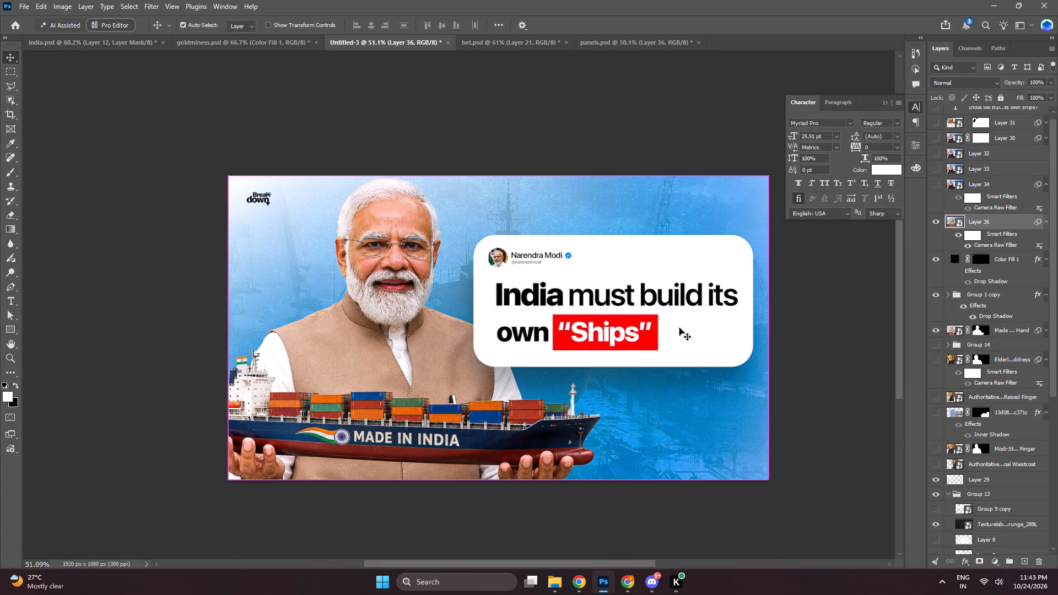
{"action": "scroll", "coordinate": [665, 343], "scroll_direction": "up", "scroll_amount": 4, "text": "alt"}
{"action": "scroll", "coordinate": [665, 343], "scroll_direction": "down", "scroll_amount": 2, "text": "ctrl"}
{"action": "scroll", "coordinate": [621, 329], "scroll_direction": "up", "scroll_amount": 4, "text": "alt"}
{"action": "scroll", "coordinate": [621, 328], "scroll_direction": "down", "scroll_amount": 12, "text": "ctrl"}
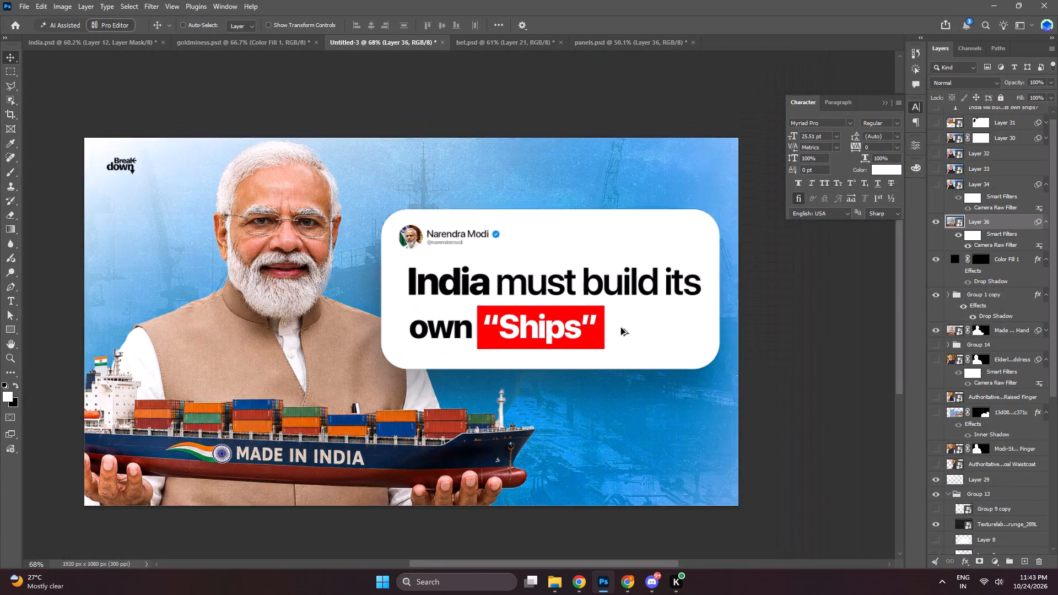
{"action": "scroll", "coordinate": [621, 328], "scroll_direction": "down", "scroll_amount": 2, "text": "ctrl"}
{"action": "scroll", "coordinate": [621, 328], "scroll_direction": "up", "scroll_amount": 3, "text": "ctrl"}
{"action": "double_click", "coordinate": [987, 244]}
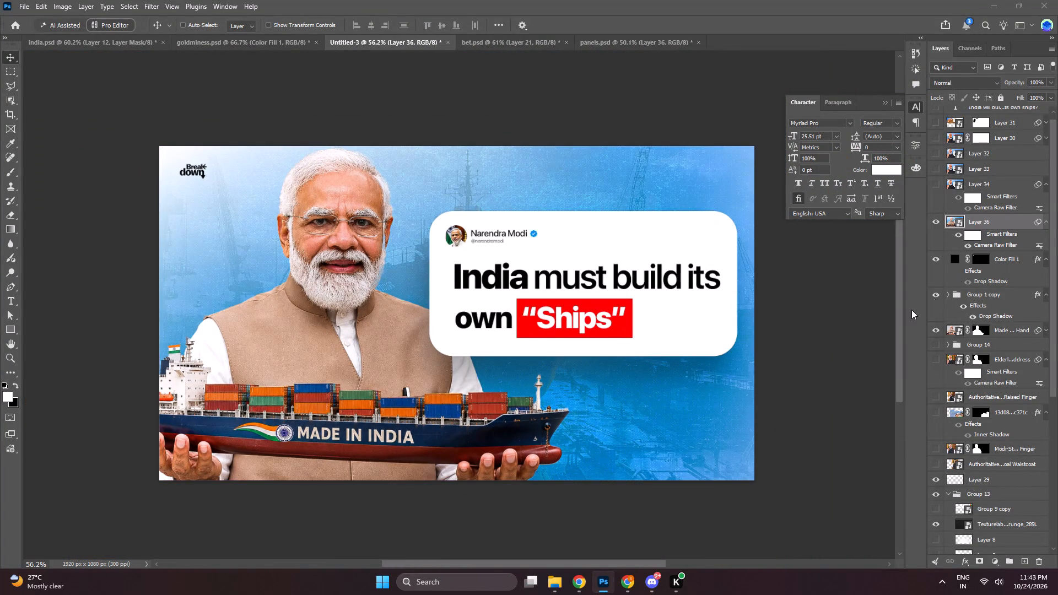
{"action": "scroll", "coordinate": [892, 354], "scroll_direction": "down", "scroll_amount": 4}
{"action": "left_click_drag", "start_coordinate": [904, 259], "coordinate": [892, 253]}
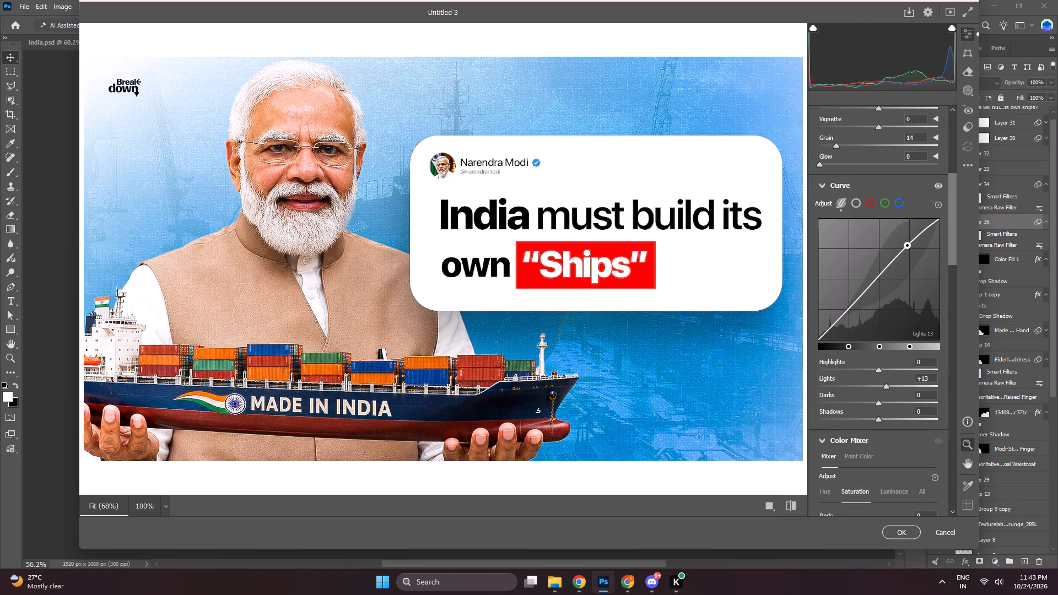
{"action": "left_click_drag", "start_coordinate": [892, 253], "coordinate": [894, 256]}
{"action": "left_click", "coordinate": [909, 538]}
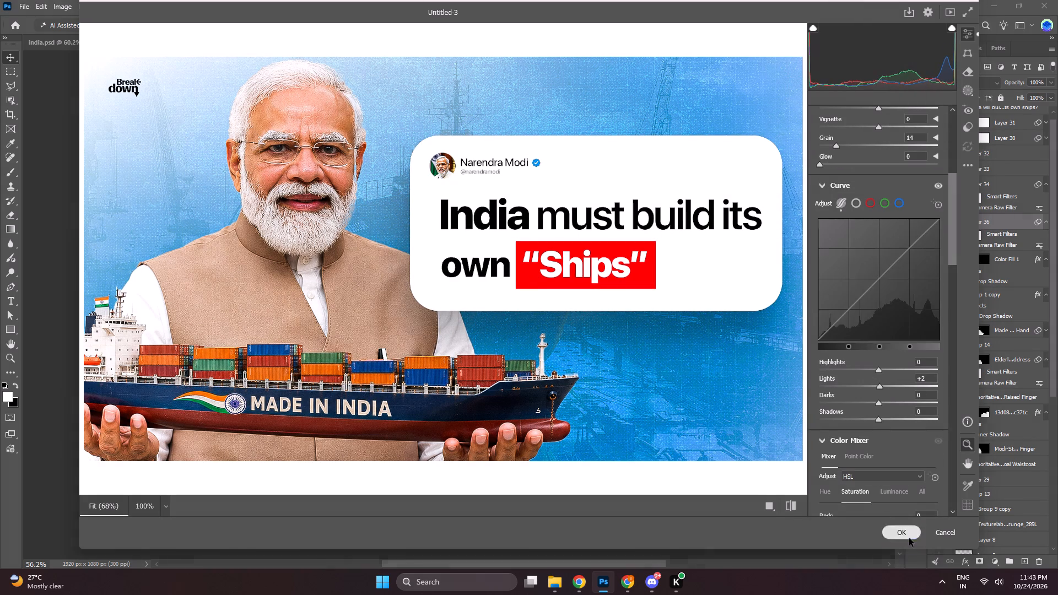
Hide Layer 36 and lower the opacity of Layer 29, the white glow behind the man, to 59%.
{"action": "left_click", "coordinate": [936, 224]}
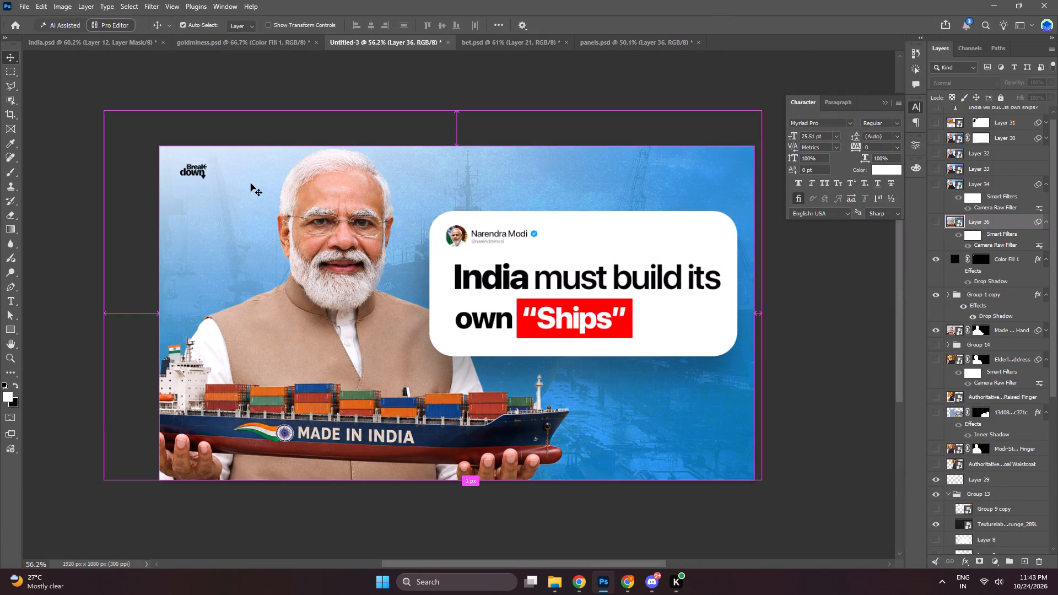
{"action": "left_click", "coordinate": [251, 183], "text": "ctrl"}
{"action": "left_click", "coordinate": [1050, 80]}
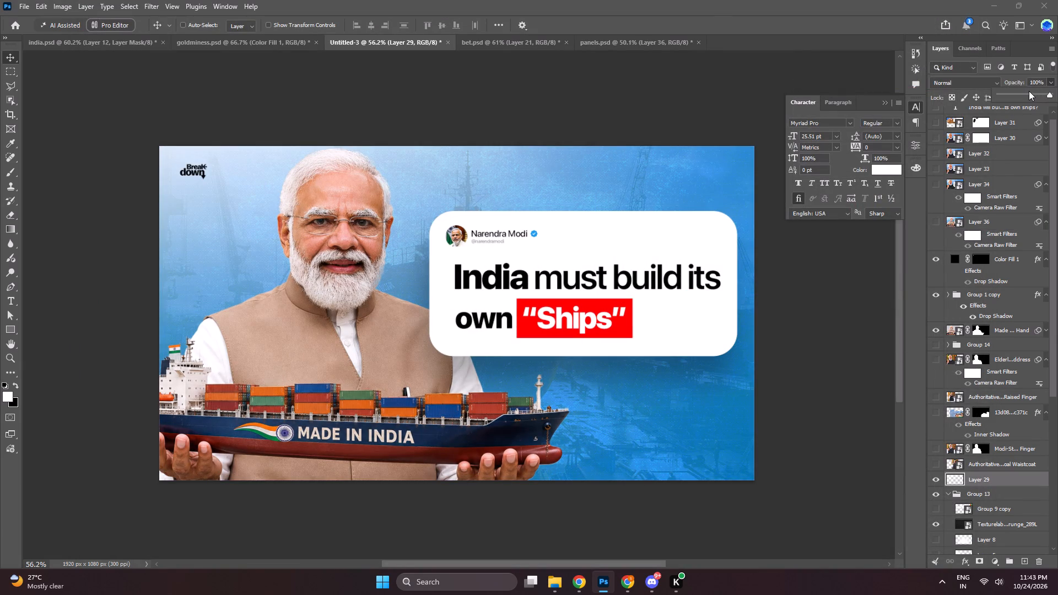
{"action": "left_click", "coordinate": [1025, 91]}
{"action": "double_click", "coordinate": [1028, 92]}
{"action": "left_click", "coordinate": [1027, 93]}
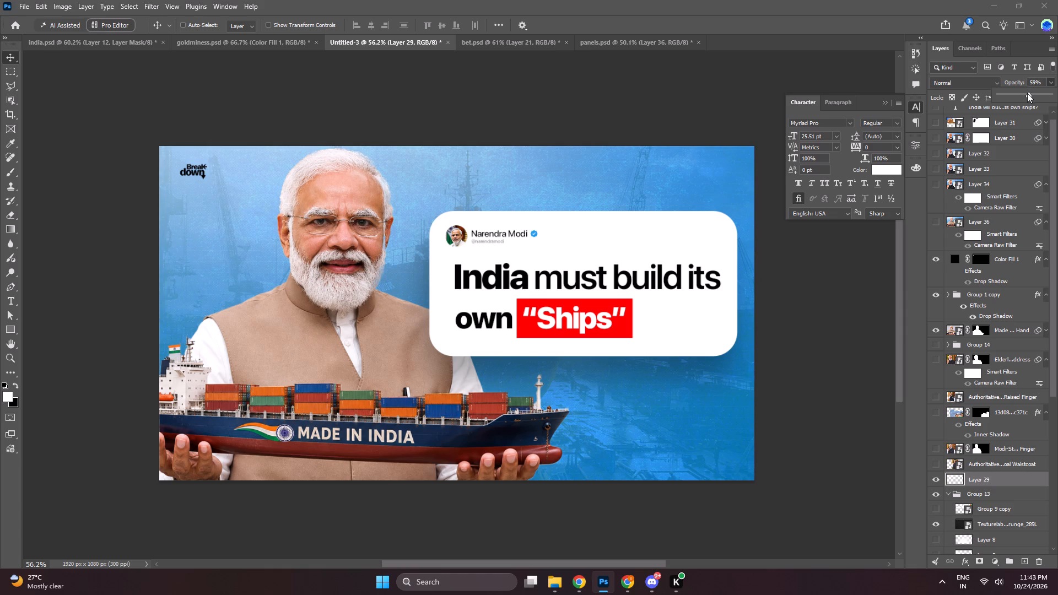
Stamp all visible layers into a new layer above Color Fill 1 and convert it to a smart object.
{"action": "left_click", "coordinate": [1016, 252]}
{"action": "left_click", "coordinate": [1019, 259], "text": "ctrl+shift"}
{"action": "key", "text": "ctrl+alt+shift+e"}
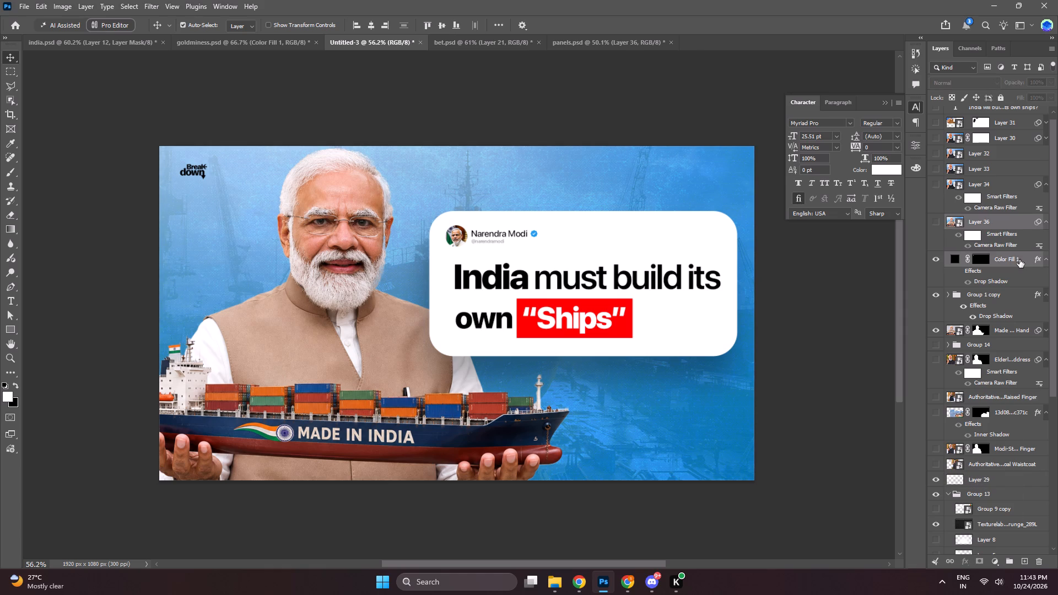
{"action": "right_click", "coordinate": [1019, 259], "text": "shift"}
{"action": "left_click", "coordinate": [1033, 294]}
{"action": "left_click", "coordinate": [1028, 261]}
{"action": "key", "text": "ctrl+alt+shift+e"}
{"action": "right_click", "coordinate": [1028, 261], "text": "ctrl+shift"}
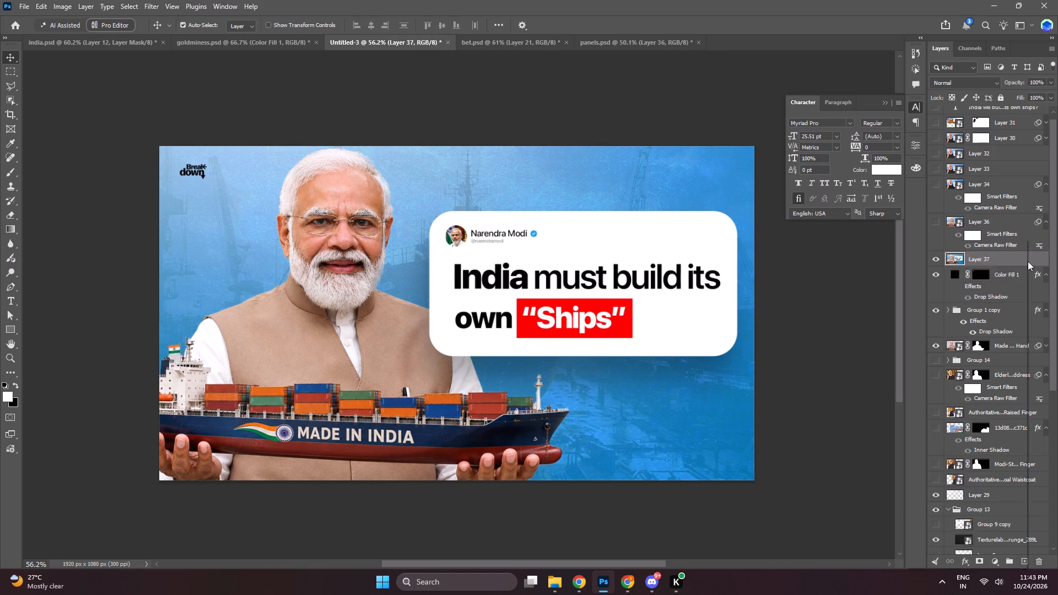
{"action": "left_click", "coordinate": [997, 492]}
Copy Layer 36's Camera Raw smart filter onto the new stamped composite, Layer 37.
{"action": "left_click_drag", "start_coordinate": [1037, 220], "coordinate": [1031, 252], "text": "alt"}
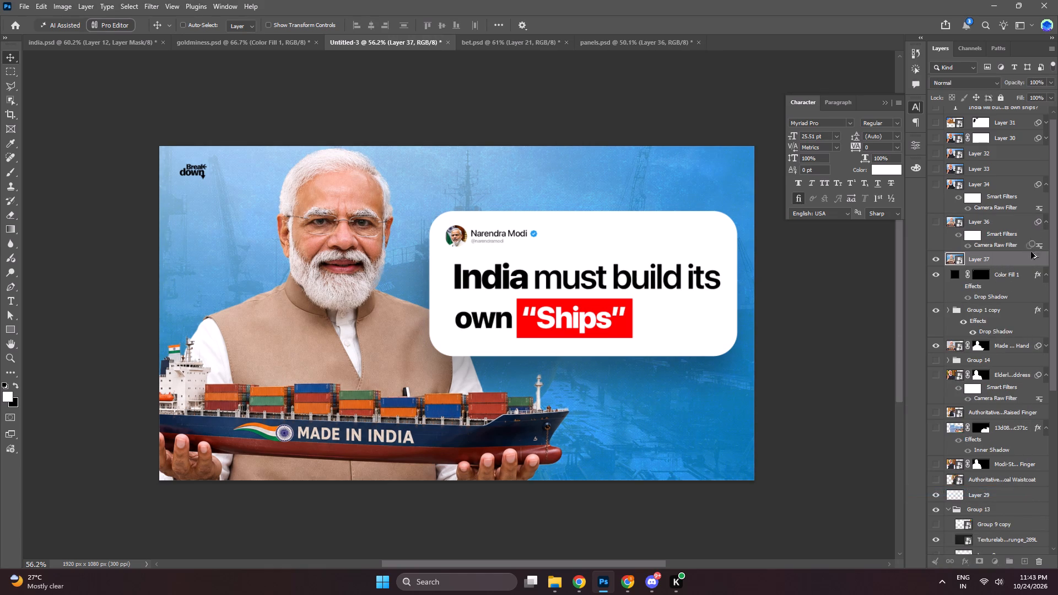
{"action": "left_click_drag", "start_coordinate": [1031, 252], "coordinate": [1029, 264], "text": "alt"}
{"action": "scroll", "coordinate": [307, 299], "scroll_direction": "down", "scroll_amount": 2, "text": "alt"}
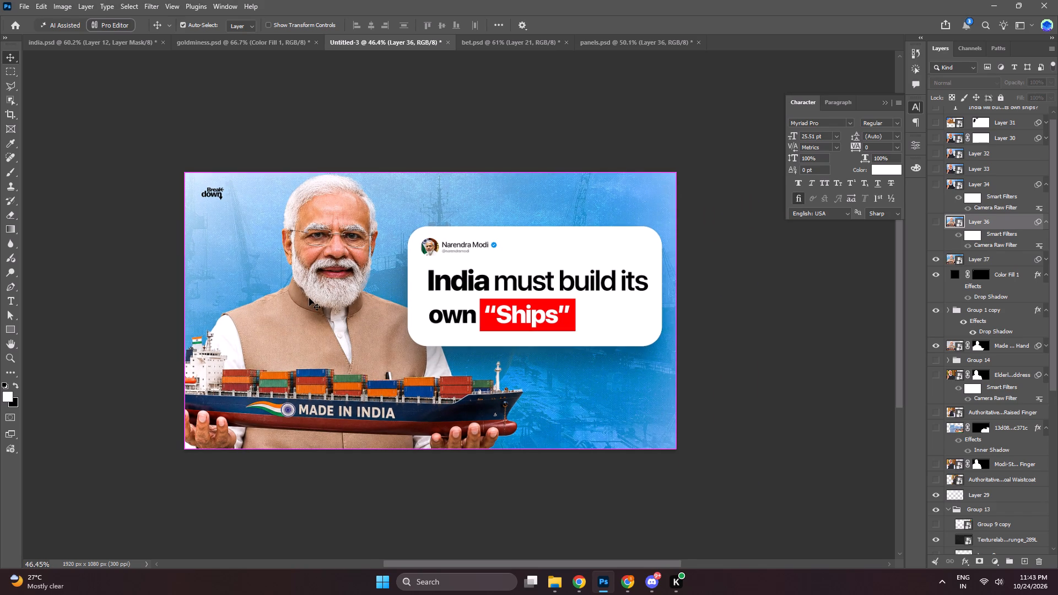
{"action": "scroll", "coordinate": [310, 298], "scroll_direction": "up", "scroll_amount": 5, "text": "ctrl"}
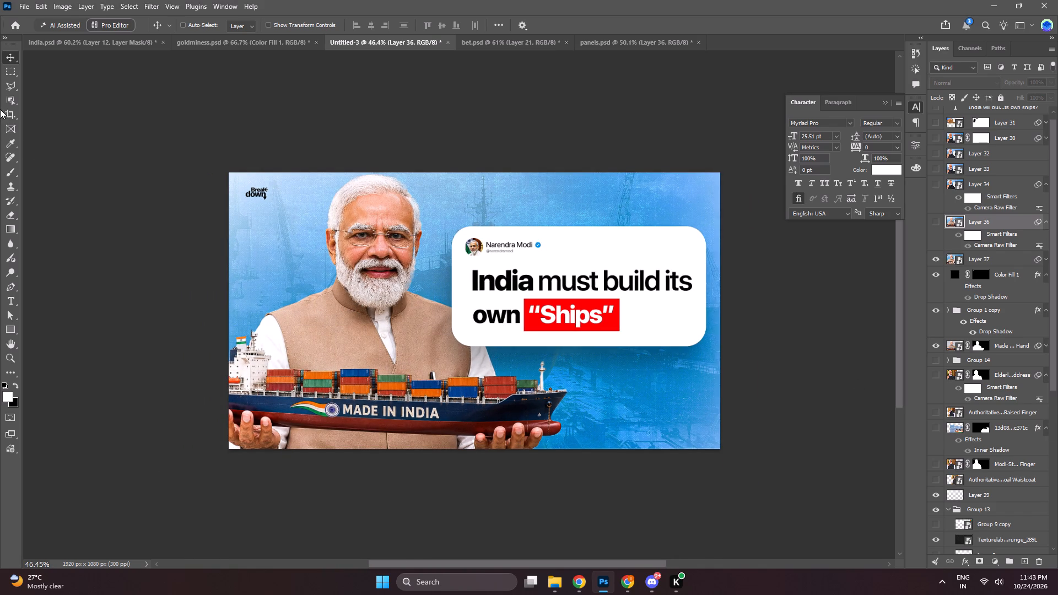
Export the composite as a 1920 x 1080 JPG at quality 7, named india 2, in the photoshopp folder.
{"action": "left_click", "coordinate": [17, 6]}
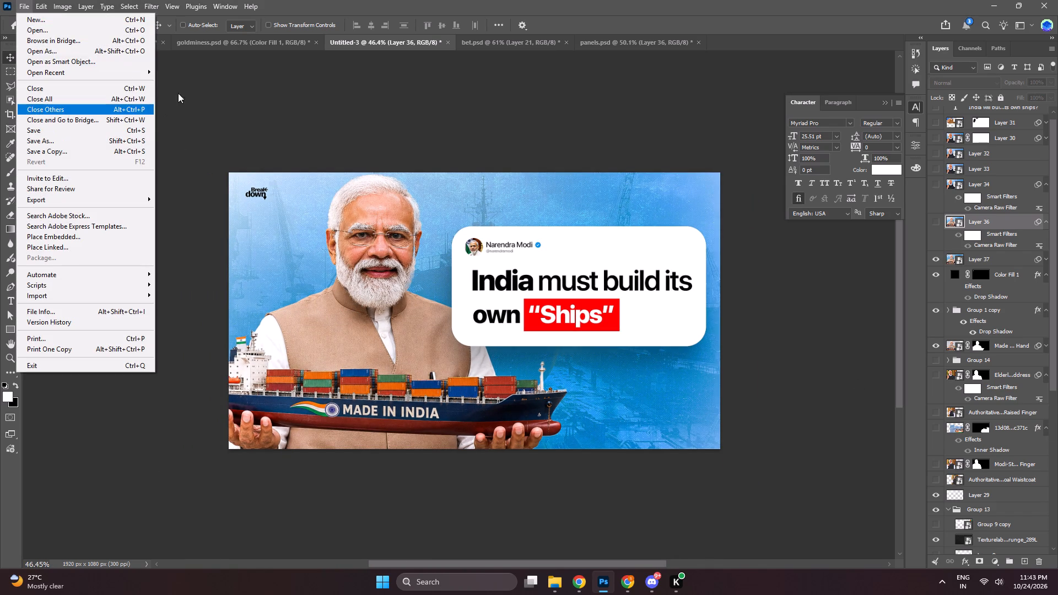
{"action": "left_click", "coordinate": [109, 199]}
{"action": "left_click", "coordinate": [206, 208]}
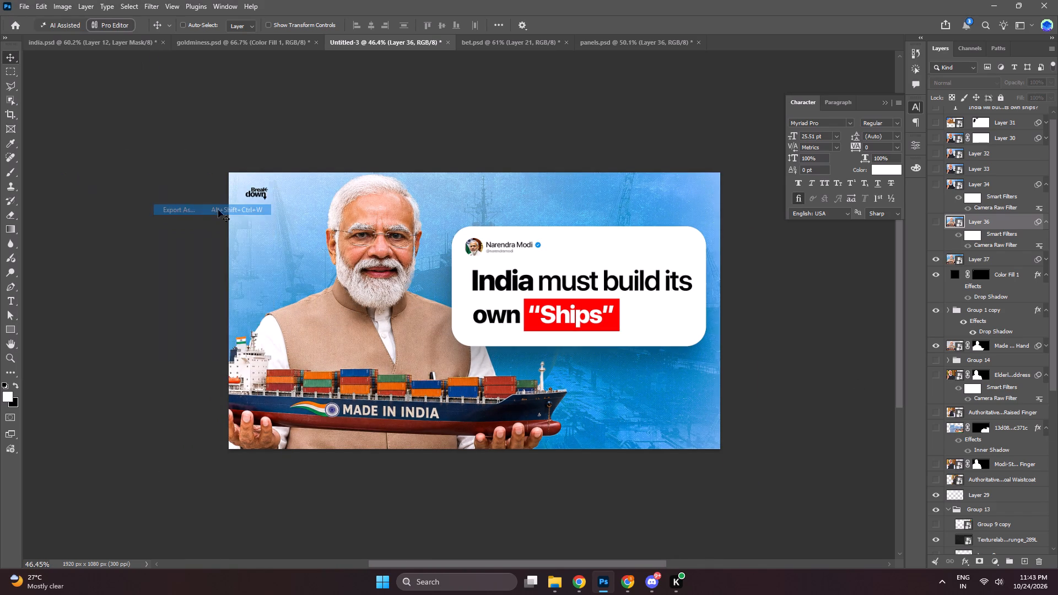
{"action": "left_click_drag", "start_coordinate": [809, 111], "coordinate": [833, 112]}
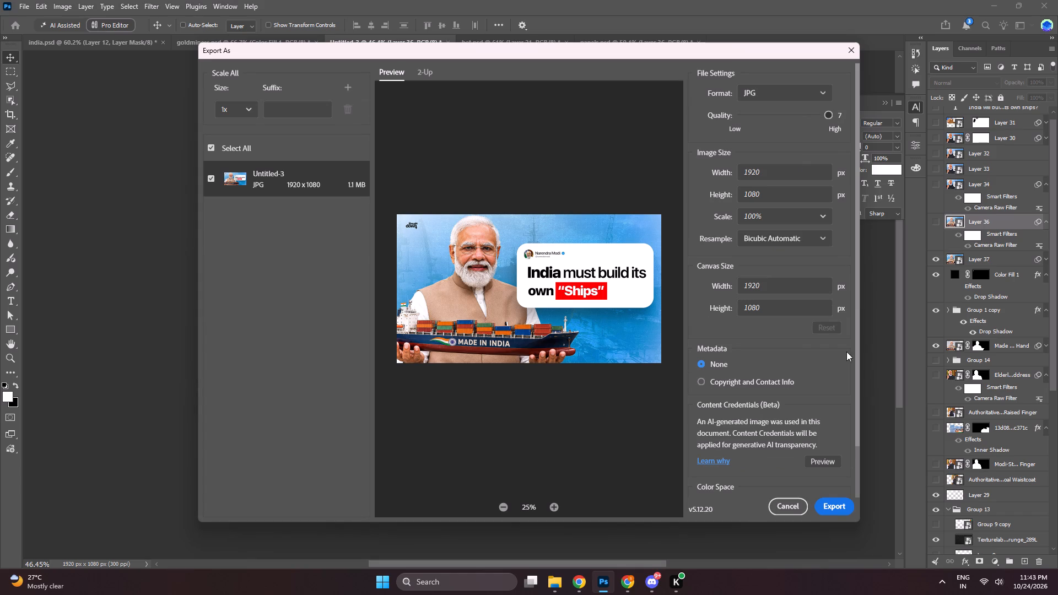
{"action": "left_click", "coordinate": [841, 516]}
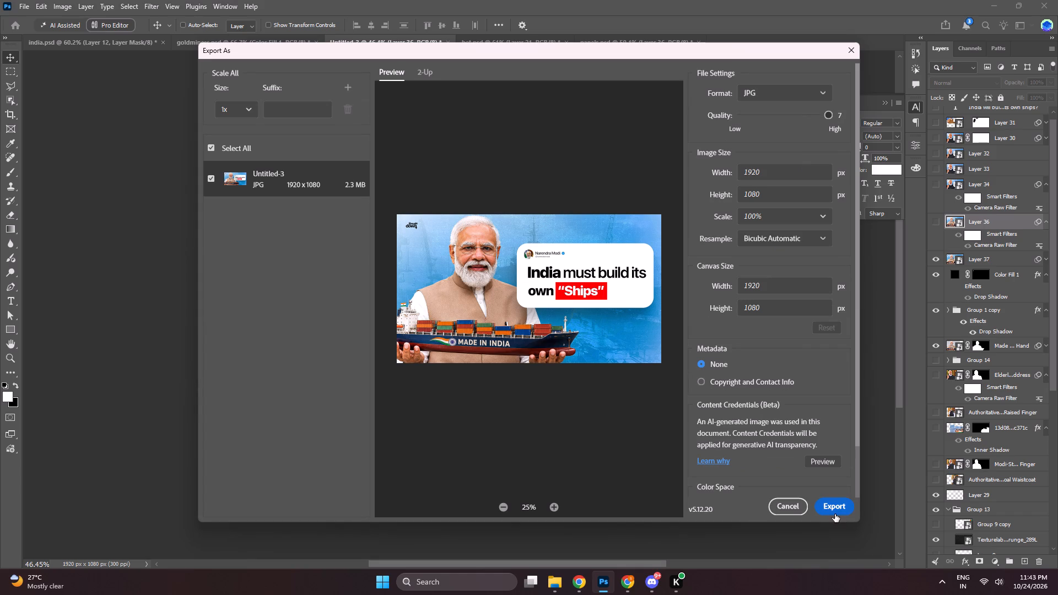
{"action": "left_click", "coordinate": [833, 512]}
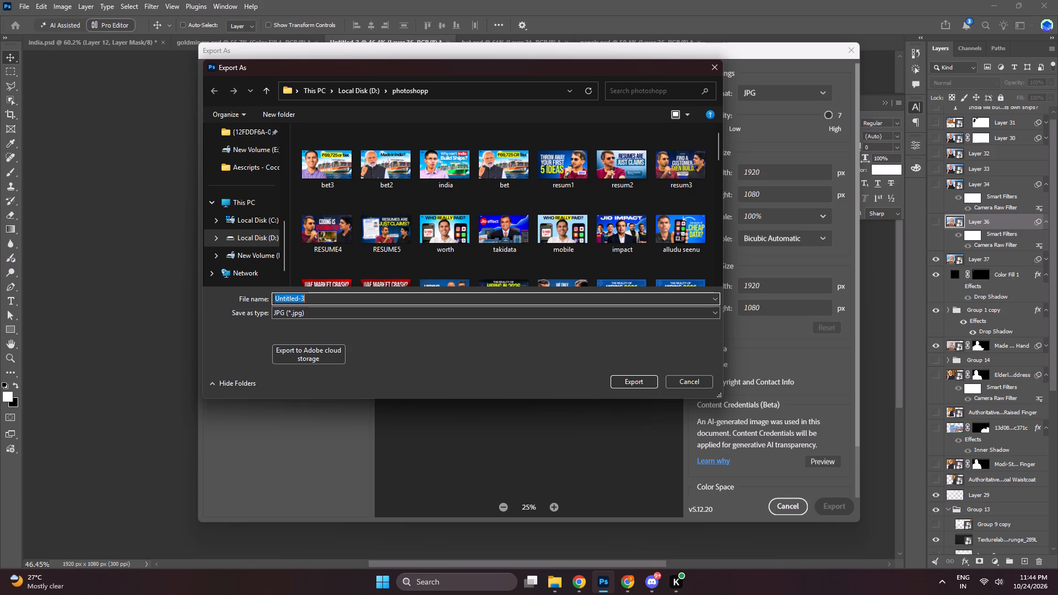
{"action": "type", "text": "india 2"}
{"action": "key", "text": "Return"}
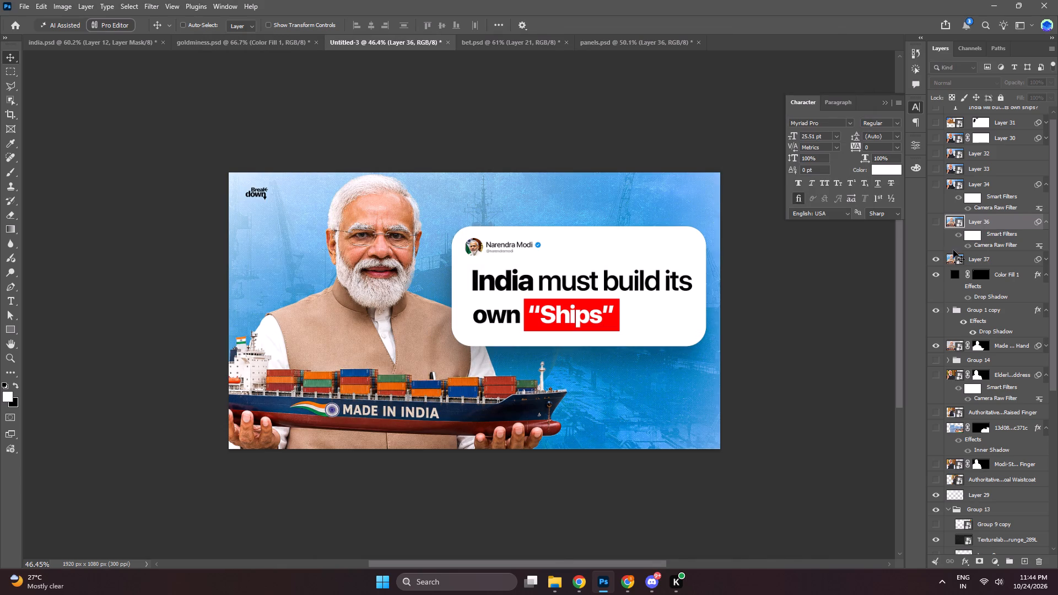
Hide the filtered composite, Layer 37.
{"action": "left_click", "coordinate": [933, 258]}
Toggle the visibility of Layers 34, 31, 37 and Color Fill 1 to compare the earlier thumbnail variants.
{"action": "left_click", "coordinate": [933, 191]}
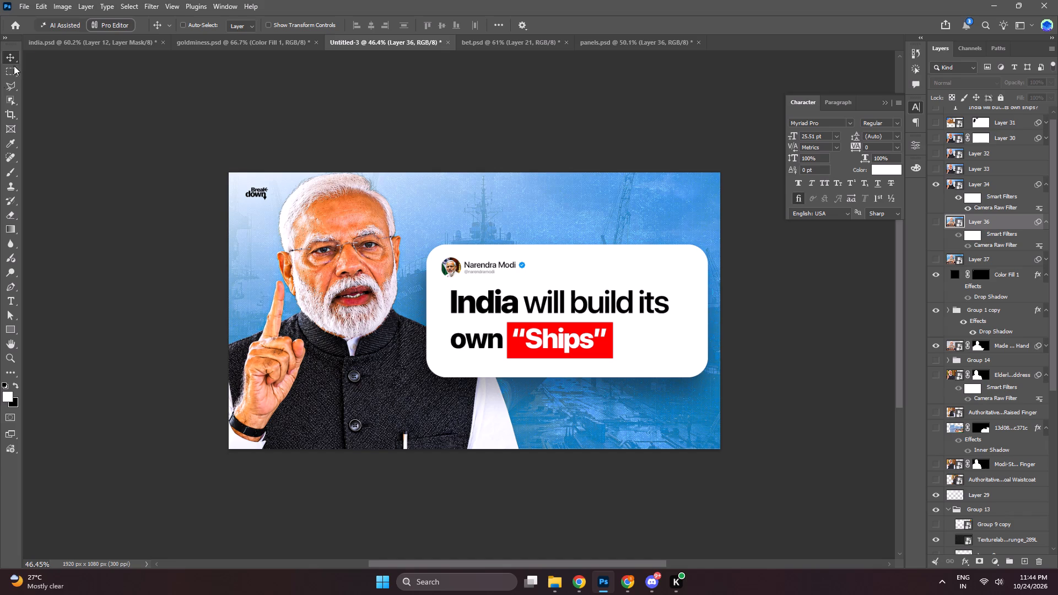
{"action": "left_click", "coordinate": [29, 8]}
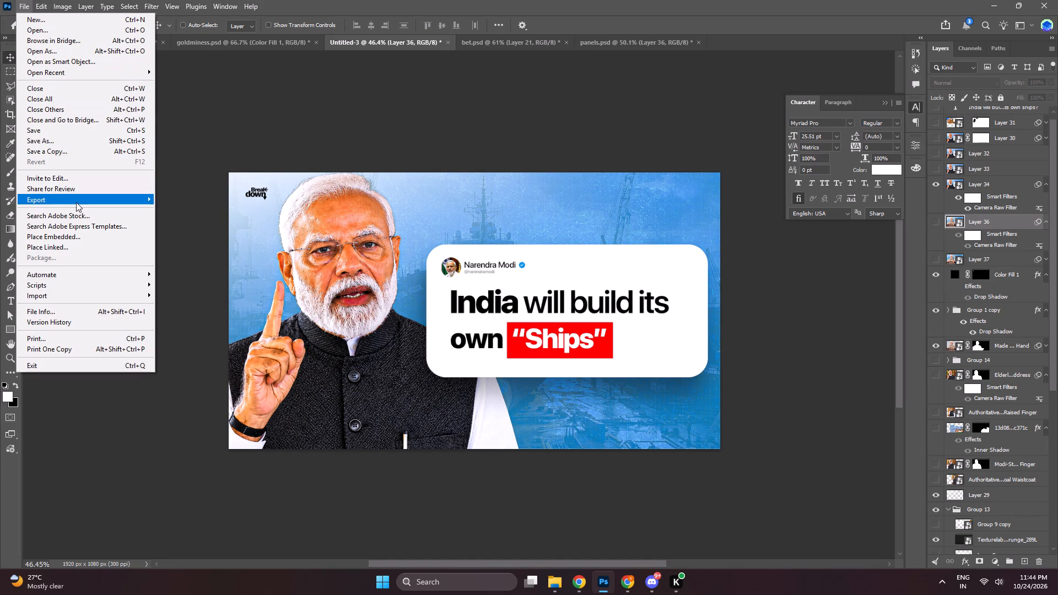
{"action": "left_click", "coordinate": [936, 196]}
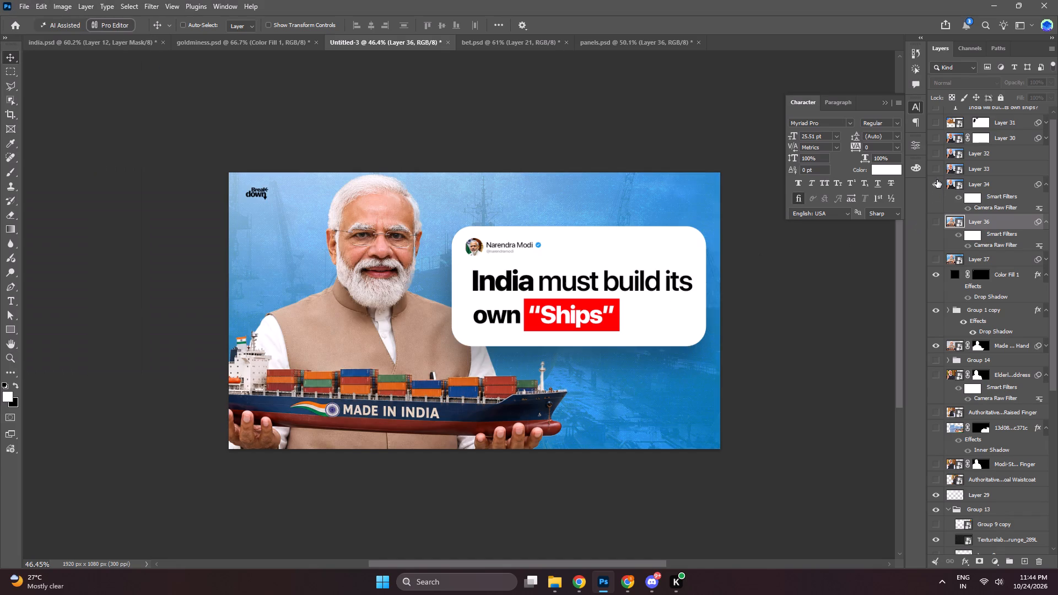
{"action": "left_click", "coordinate": [937, 180]}
{"action": "left_click", "coordinate": [937, 180]}
{"action": "left_click", "coordinate": [941, 122]}
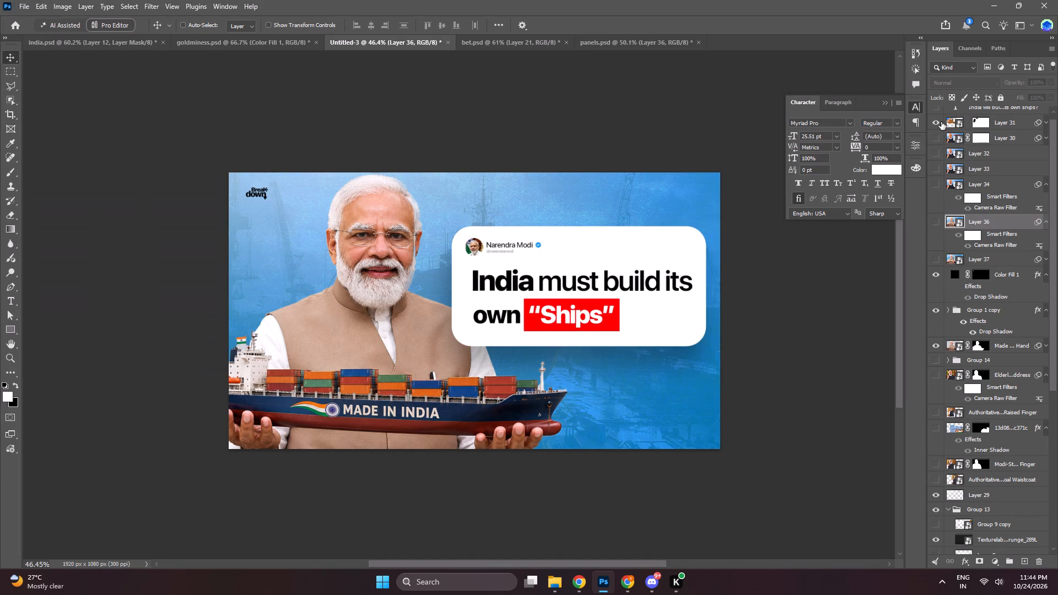
{"action": "left_click", "coordinate": [941, 122]}
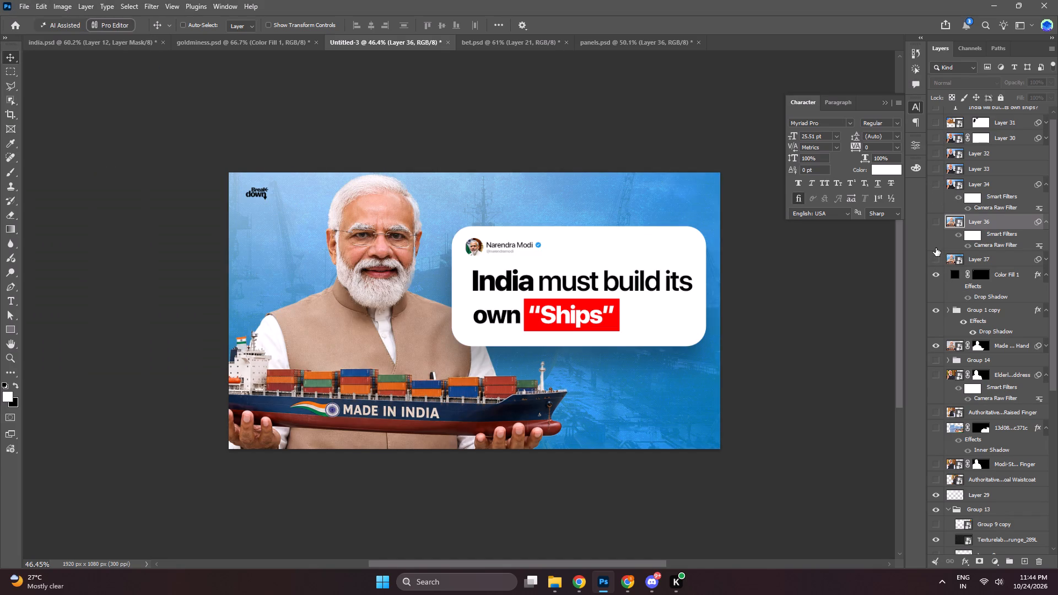
{"action": "left_click", "coordinate": [936, 261]}
{"action": "left_click", "coordinate": [936, 259]}
{"action": "left_click", "coordinate": [936, 273]}
{"action": "left_click", "coordinate": [936, 273]}
Swap the man holding the ship for the man raising his finger, and shift him slightly to the right.
{"action": "left_click", "coordinate": [933, 342]}
{"action": "left_click", "coordinate": [936, 374]}
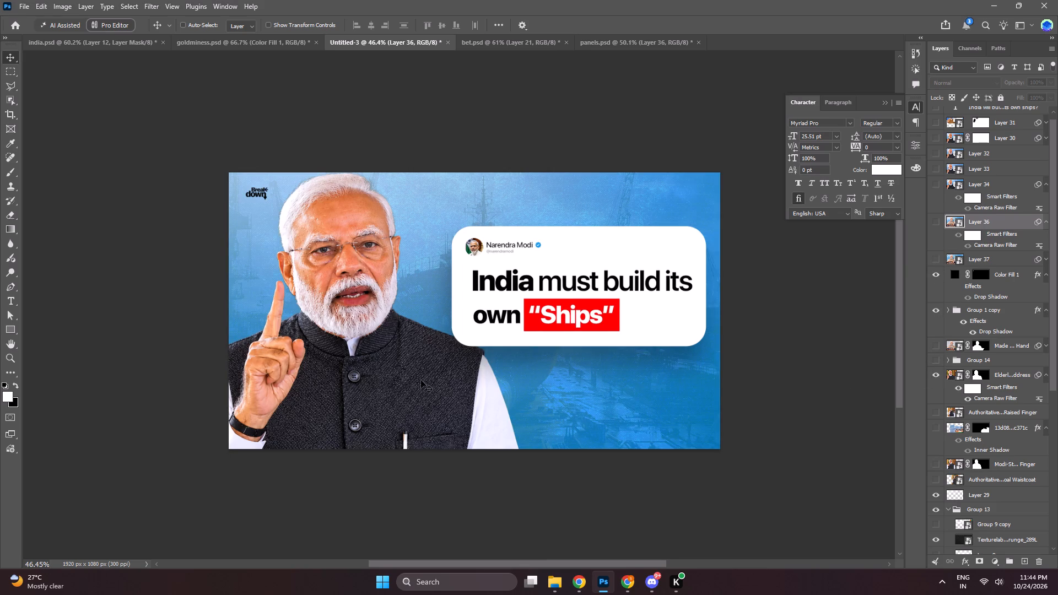
{"action": "left_click", "coordinate": [415, 403], "text": "ctrl"}
{"action": "left_click_drag", "start_coordinate": [442, 404], "coordinate": [455, 404]}
Move the Group 1 copy quote card down and slightly left, and widen its white Rectangle 1 slightly to the right.
{"action": "left_click", "coordinate": [635, 322], "text": "ctrl"}
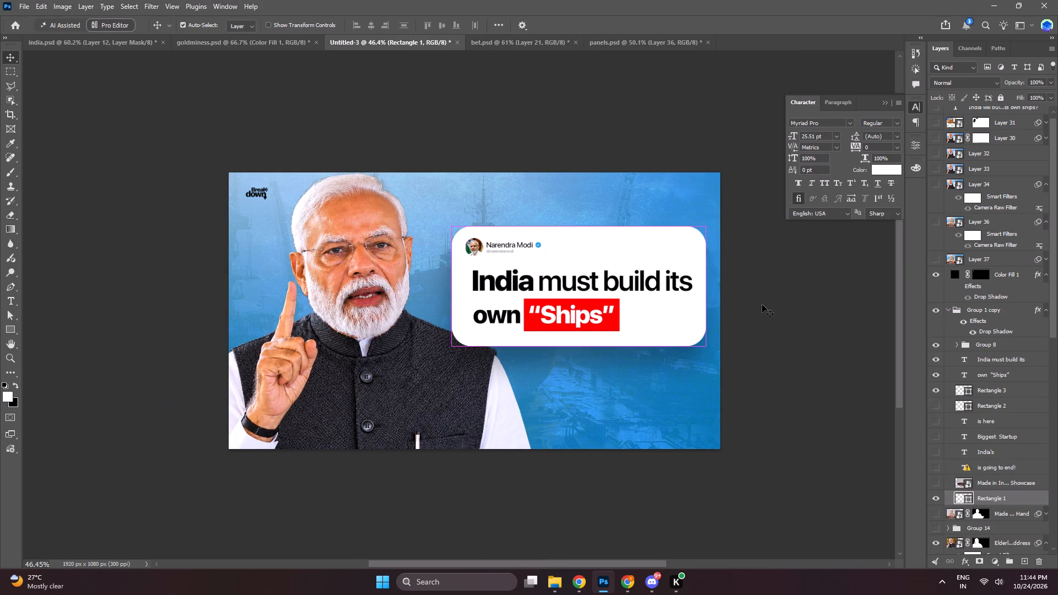
{"action": "left_click", "coordinate": [952, 315]}
{"action": "left_click_drag", "start_coordinate": [637, 295], "coordinate": [631, 315]}
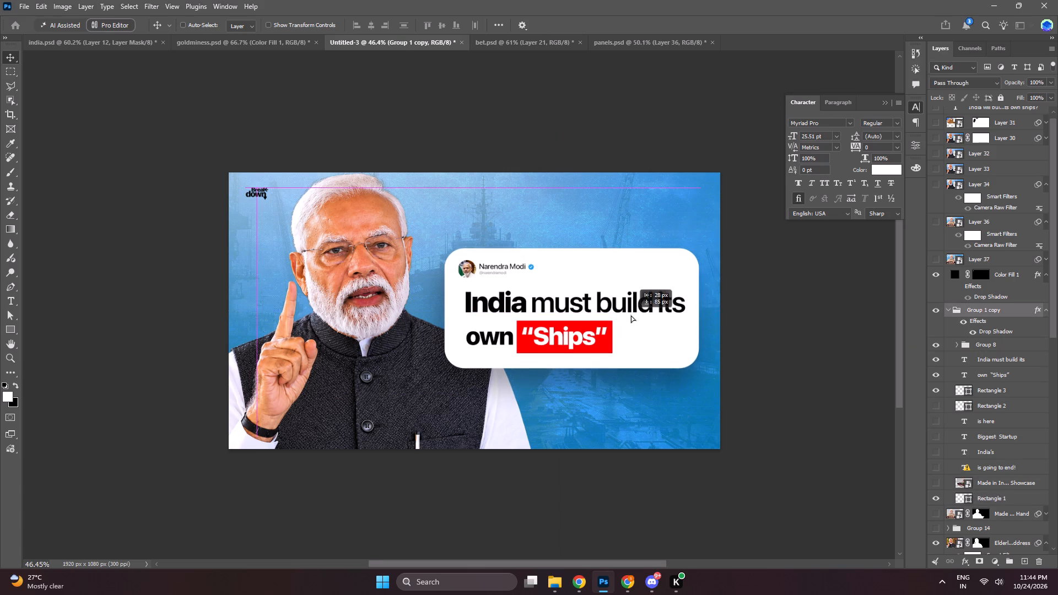
{"action": "left_click_drag", "start_coordinate": [631, 315], "coordinate": [632, 312]}
{"action": "left_click", "coordinate": [660, 335], "text": "ctrl"}
{"action": "key", "text": "ctrl+t"}
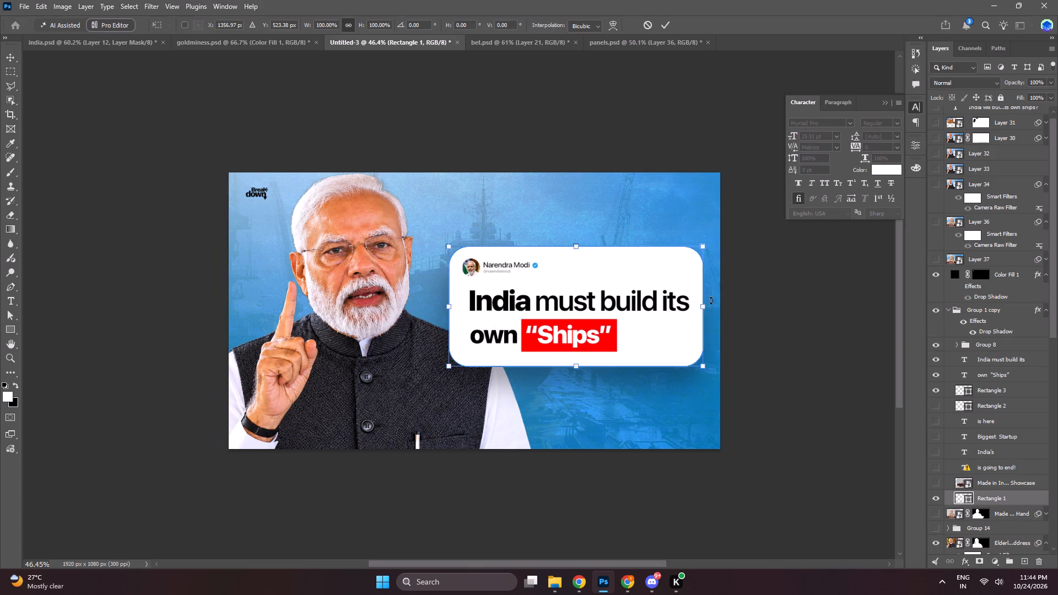
{"action": "left_click_drag", "start_coordinate": [708, 305], "coordinate": [714, 308], "text": "shift"}
{"action": "double_click", "coordinate": [703, 308]}
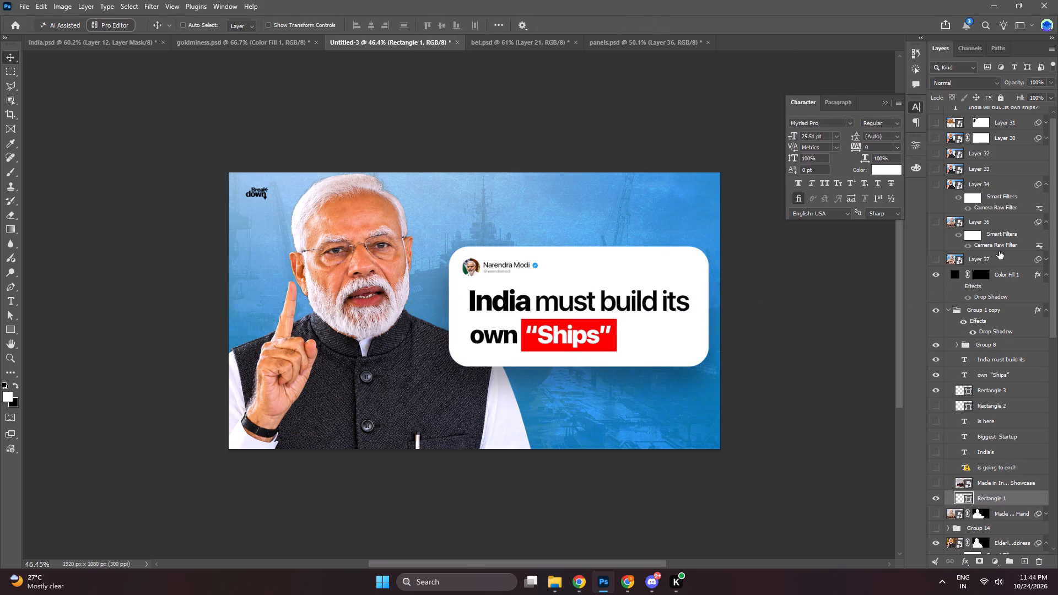
Stamp the raised-finger design into a new layer above Color Fill 1 and convert it to a smart object.
{"action": "left_click", "coordinate": [1003, 268]}
{"action": "left_click", "coordinate": [1010, 273]}
{"action": "key", "text": "ctrl+alt+shift+e"}
{"action": "right_click", "coordinate": [1010, 273], "text": "ctrl+alt+shift"}
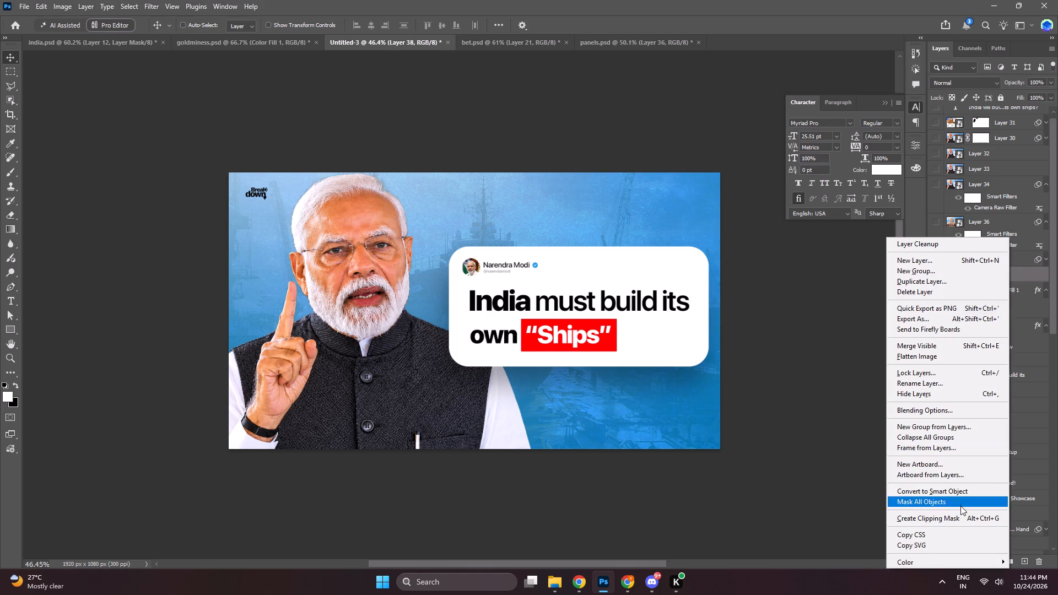
{"action": "left_click", "coordinate": [965, 489]}
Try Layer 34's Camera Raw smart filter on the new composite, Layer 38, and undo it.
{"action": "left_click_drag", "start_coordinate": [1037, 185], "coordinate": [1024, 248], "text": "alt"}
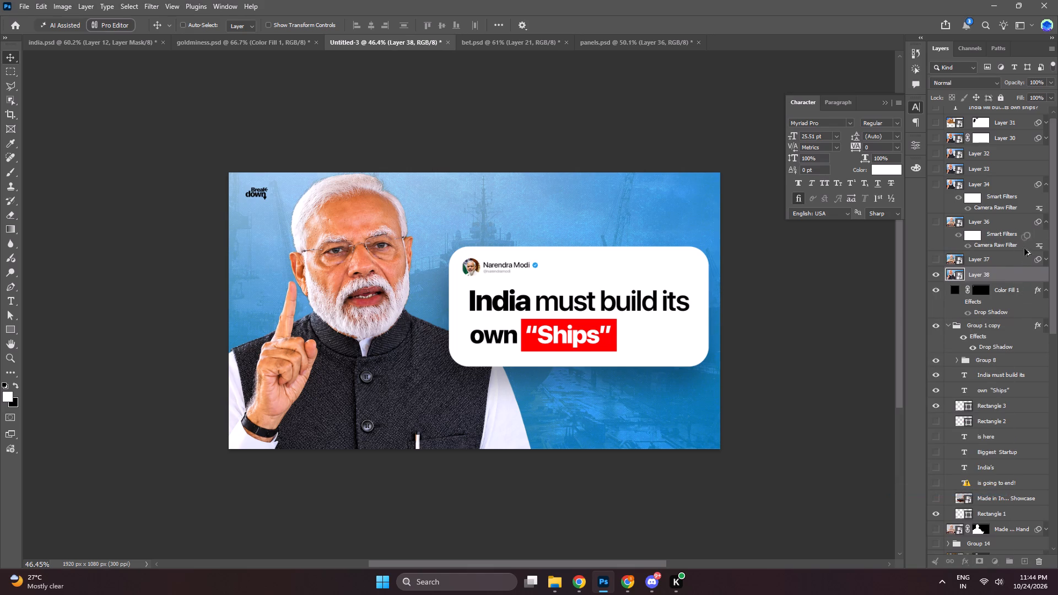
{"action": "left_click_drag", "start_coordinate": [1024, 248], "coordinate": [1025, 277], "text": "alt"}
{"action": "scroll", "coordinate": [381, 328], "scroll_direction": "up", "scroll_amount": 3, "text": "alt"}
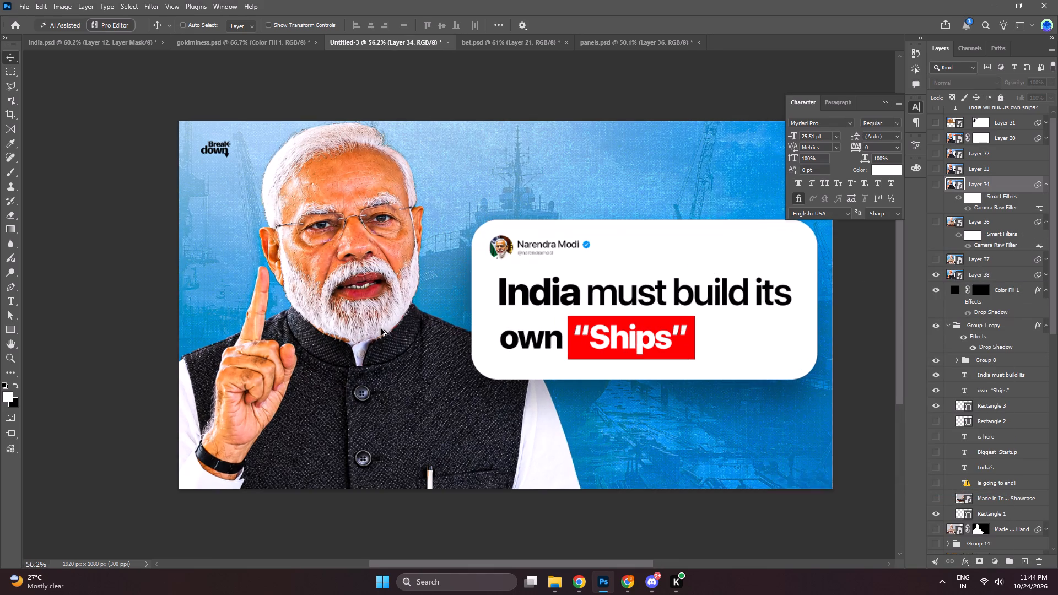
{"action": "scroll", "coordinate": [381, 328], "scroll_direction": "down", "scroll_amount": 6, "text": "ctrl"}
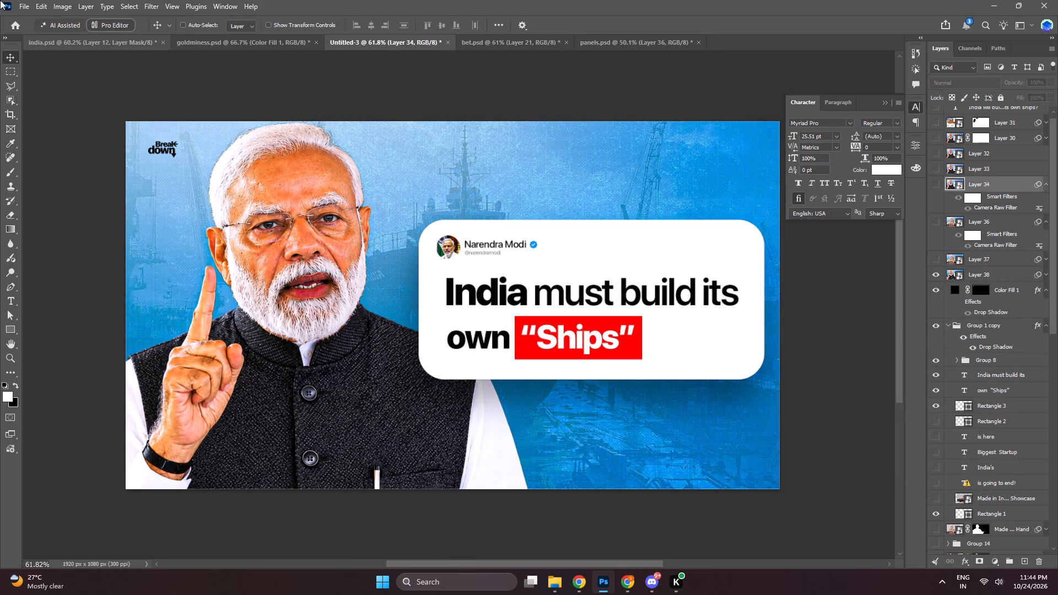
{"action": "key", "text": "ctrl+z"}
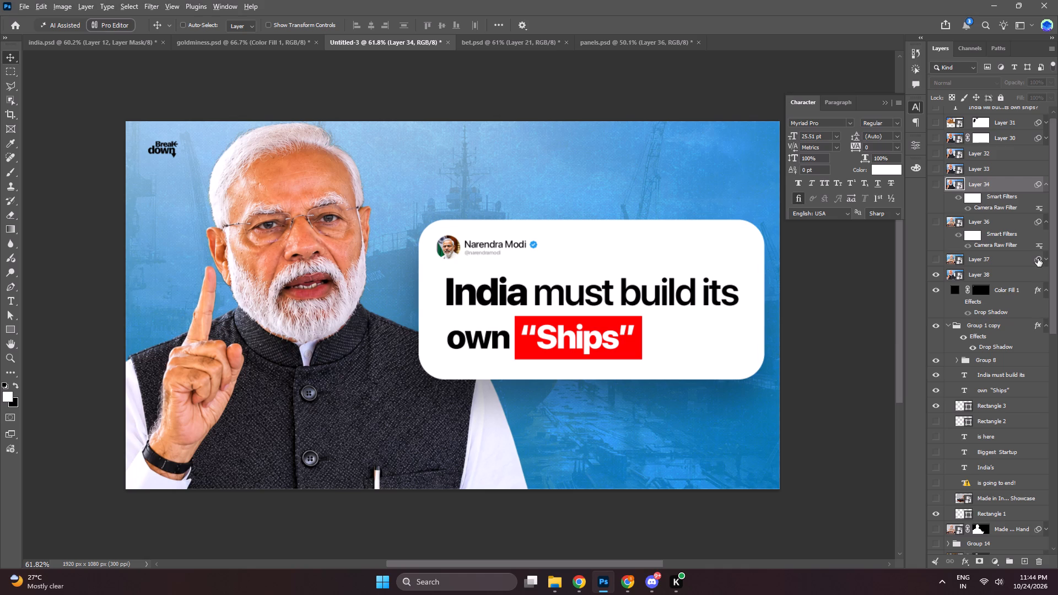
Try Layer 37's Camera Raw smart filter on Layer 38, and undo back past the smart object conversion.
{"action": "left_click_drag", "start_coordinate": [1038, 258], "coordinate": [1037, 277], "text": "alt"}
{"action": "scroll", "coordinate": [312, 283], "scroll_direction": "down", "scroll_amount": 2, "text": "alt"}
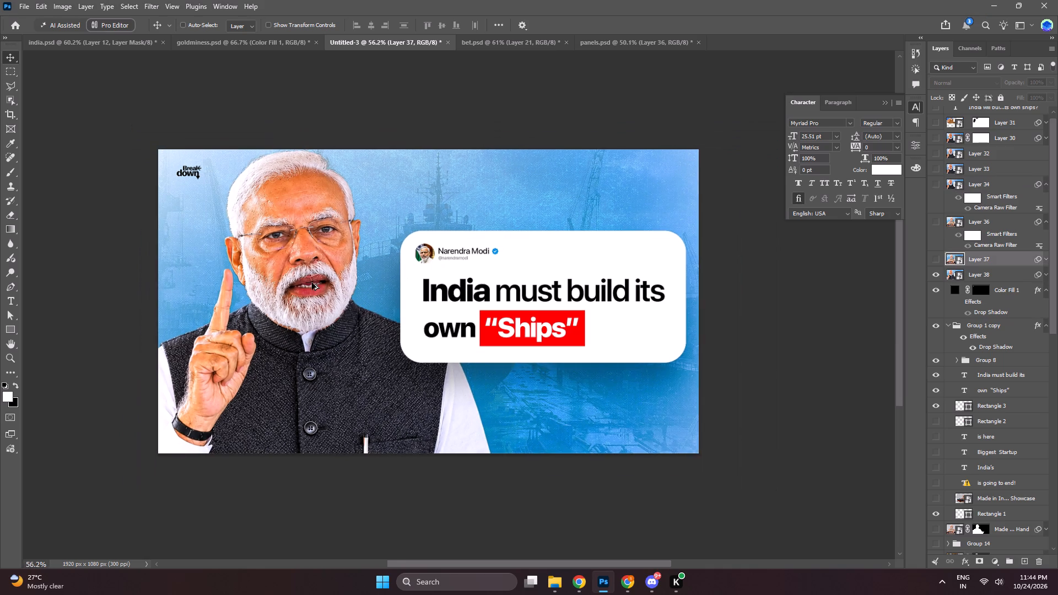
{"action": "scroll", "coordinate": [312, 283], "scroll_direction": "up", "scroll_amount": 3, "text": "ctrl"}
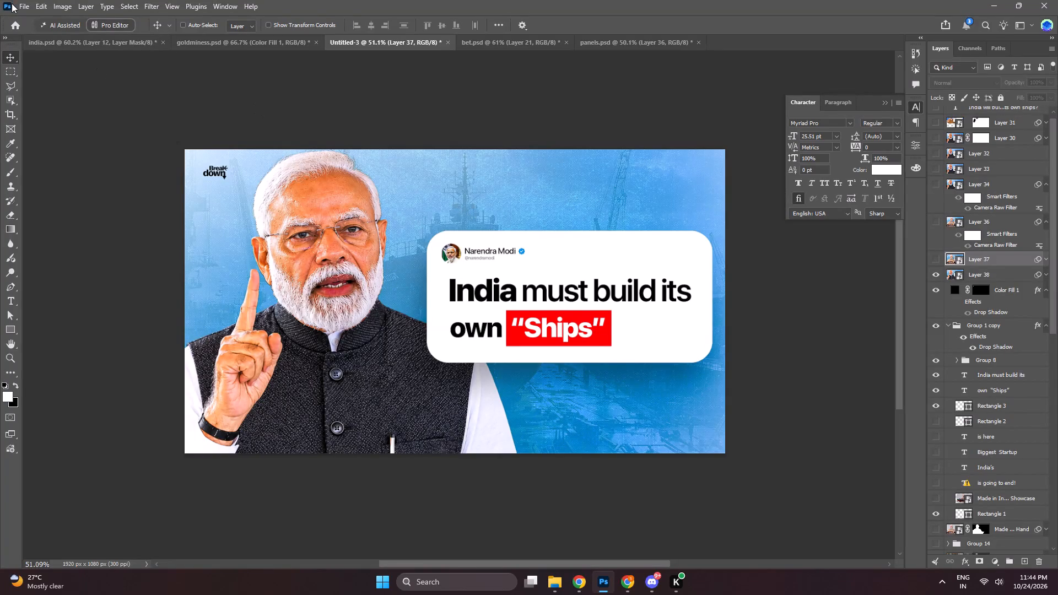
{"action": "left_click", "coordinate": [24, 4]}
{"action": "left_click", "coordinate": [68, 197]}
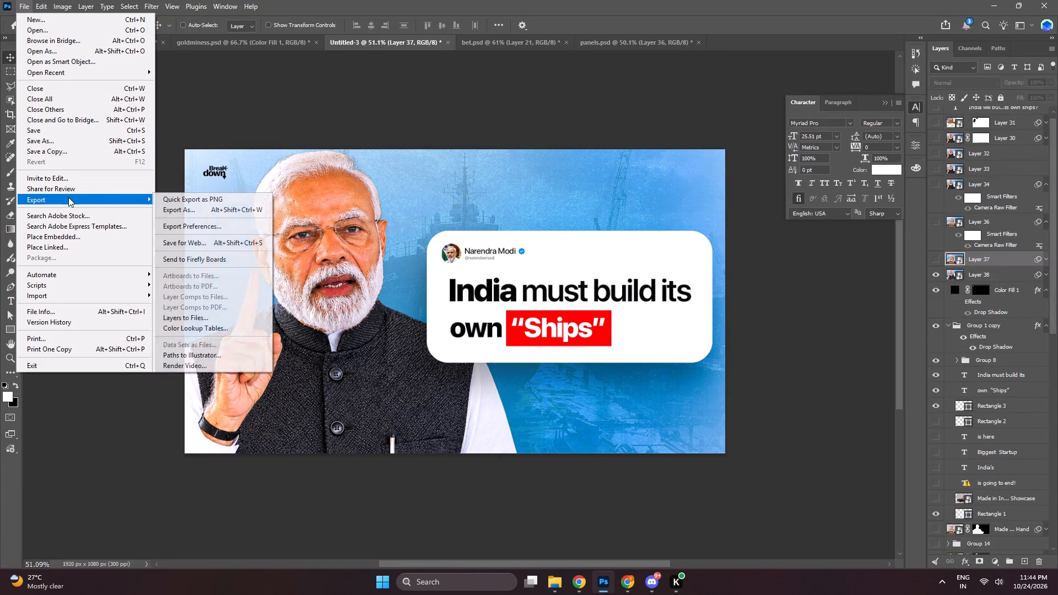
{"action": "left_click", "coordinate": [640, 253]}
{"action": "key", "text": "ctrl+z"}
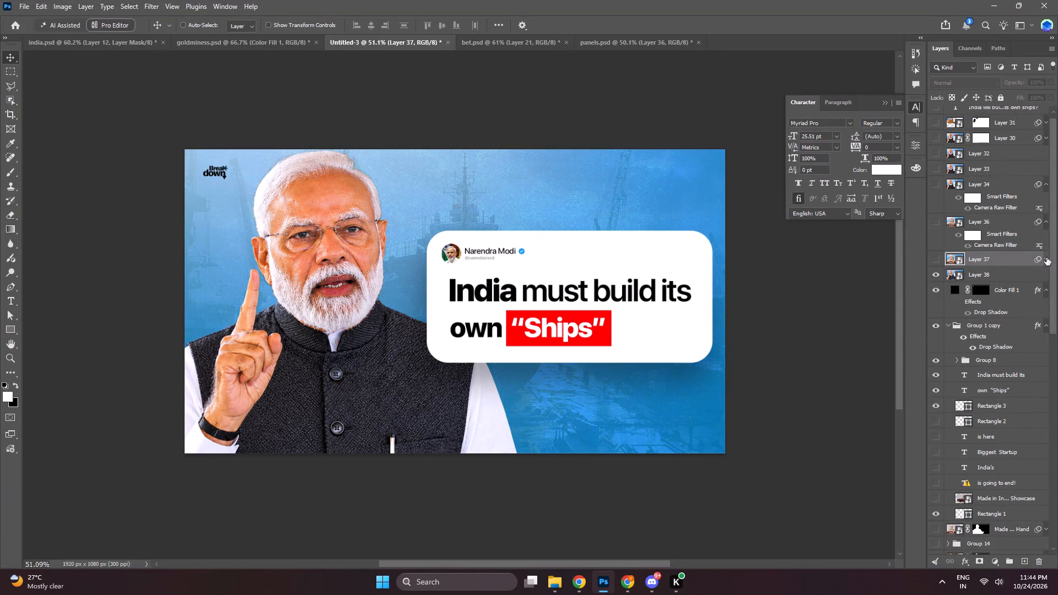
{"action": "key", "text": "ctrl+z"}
Try to copy Layer 34's smart filter onto Layer 38, and convert Layer 38 to a smart object.
{"action": "left_click_drag", "start_coordinate": [1038, 185], "coordinate": [1026, 275], "text": "alt"}
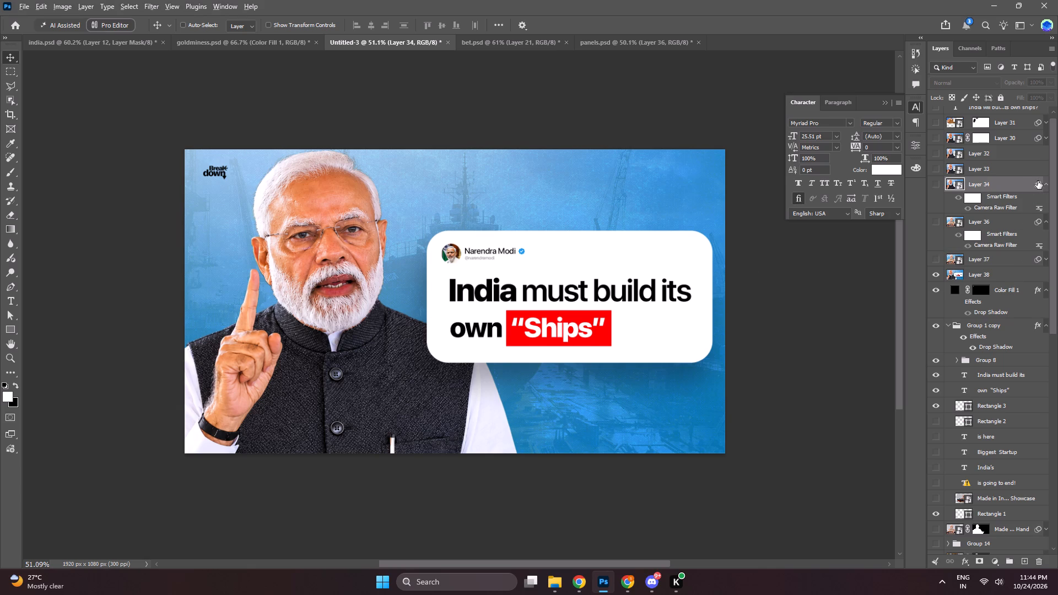
{"action": "right_click", "coordinate": [1004, 273]}
{"action": "left_click", "coordinate": [932, 493]}
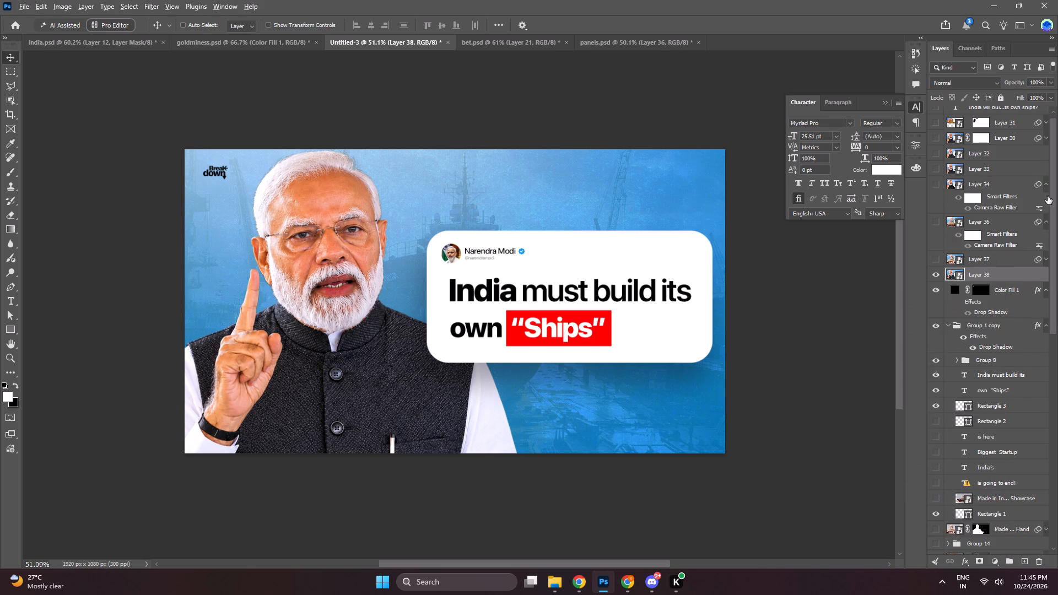
Copy Layer 34's Camera Raw smart filter onto the smart object Layer 38.
{"action": "left_click_drag", "start_coordinate": [1037, 186], "coordinate": [1024, 280], "text": "alt"}
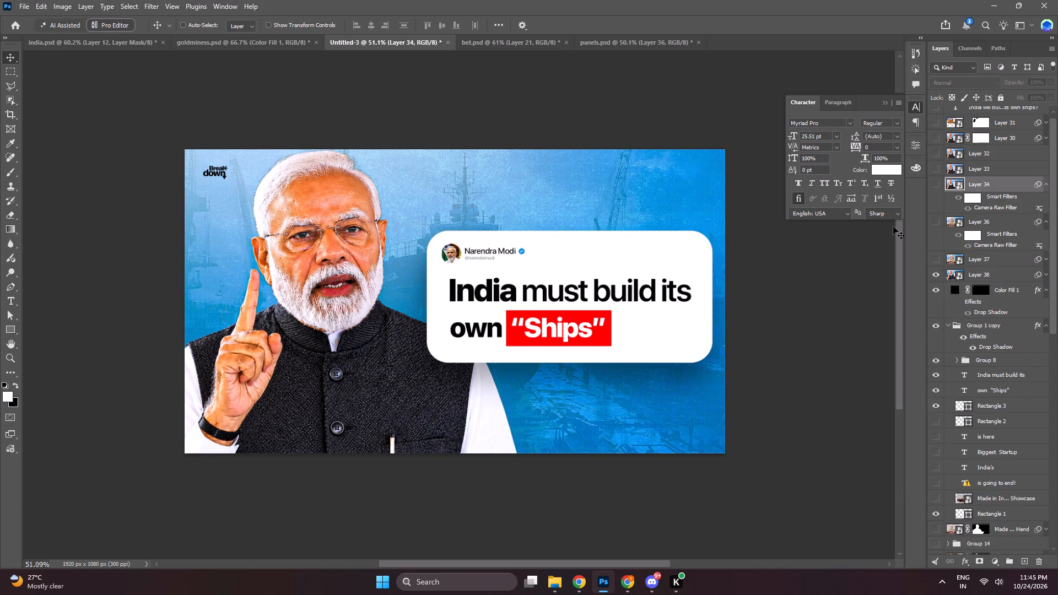
{"action": "scroll", "coordinate": [431, 307], "scroll_direction": "down", "scroll_amount": 1, "text": "alt"}
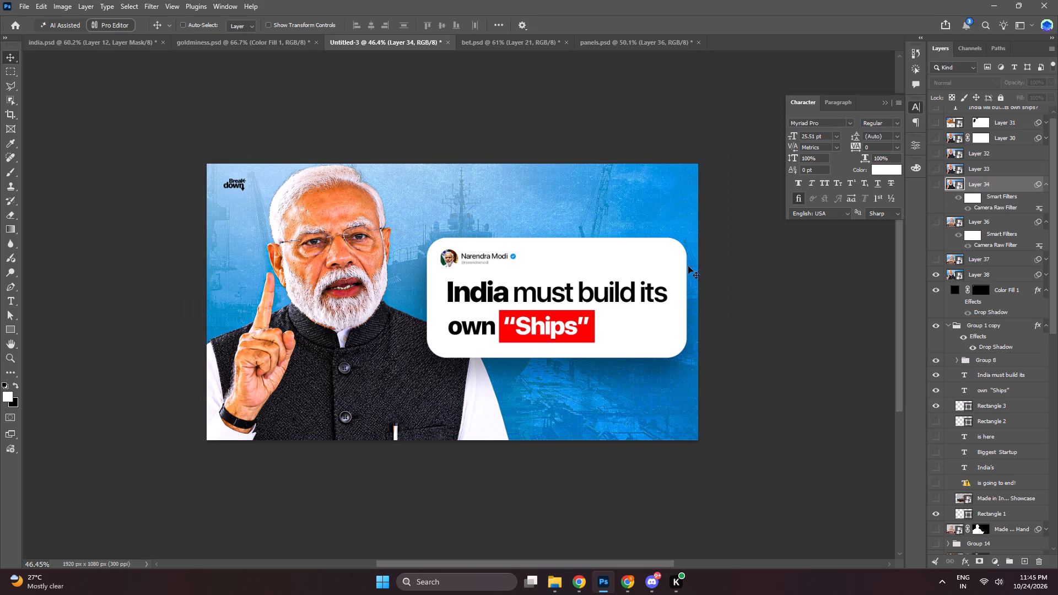
Edit Layer 38's Camera Raw filter, lowering Contrast to +18 and raising Highlights slightly.
{"action": "left_click", "coordinate": [1043, 278]}
{"action": "double_click", "coordinate": [992, 294]}
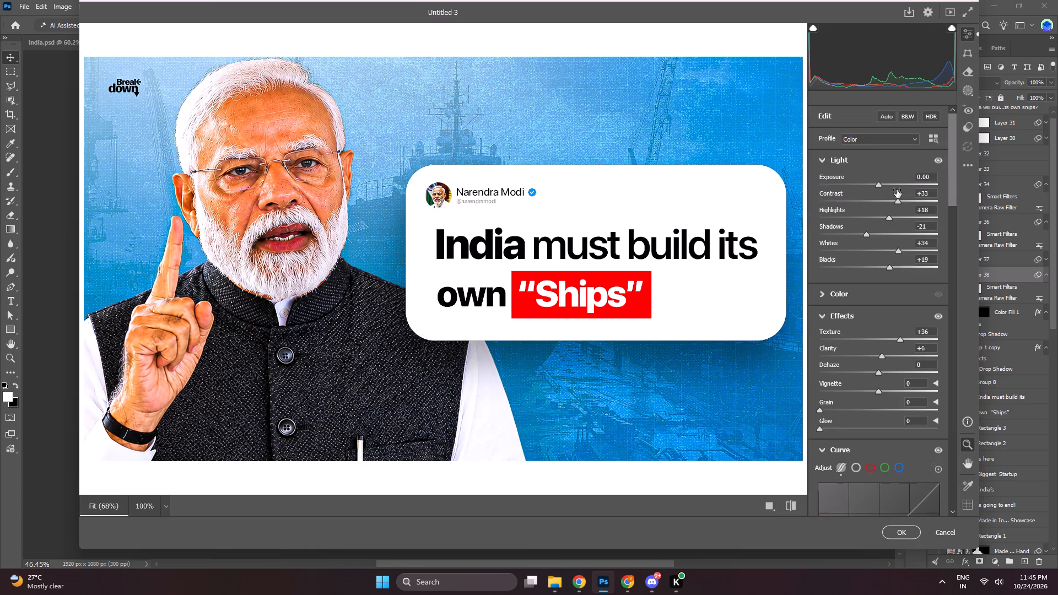
{"action": "left_click_drag", "start_coordinate": [895, 198], "coordinate": [887, 196]}
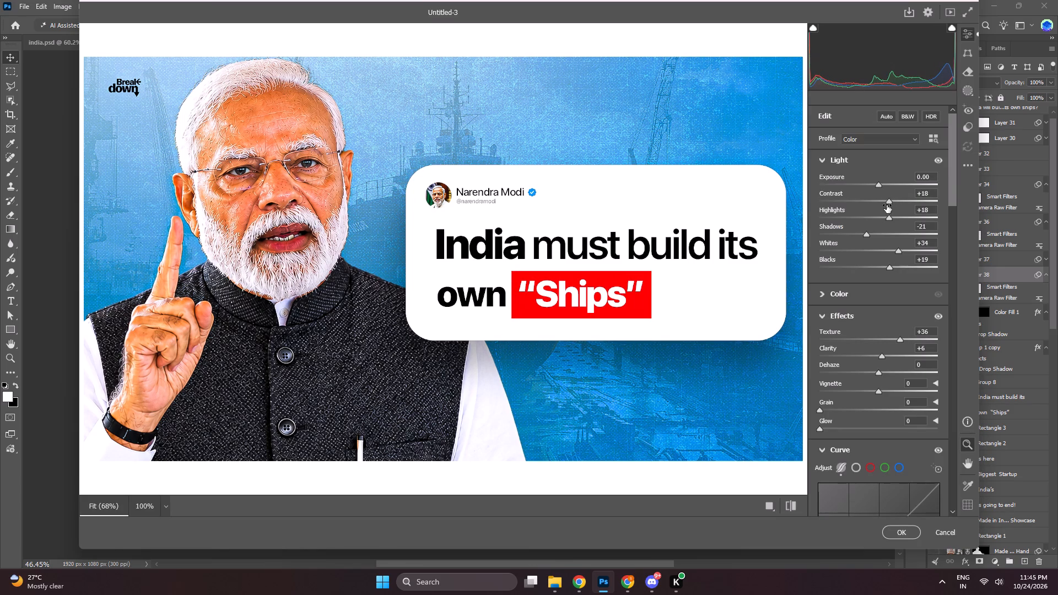
{"action": "left_click_drag", "start_coordinate": [888, 216], "coordinate": [897, 217]}
{"action": "left_click", "coordinate": [885, 525]}
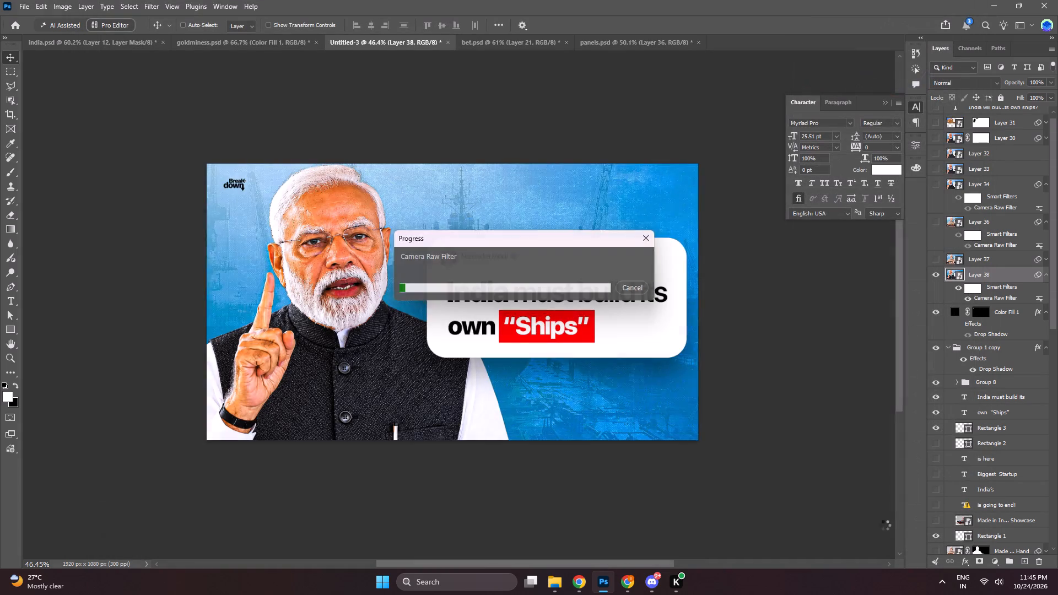
Export the raised-finger thumbnail as a 1920 x 1080 JPG named india3 in the photoshopp folder.
{"action": "left_click", "coordinate": [25, 1]}
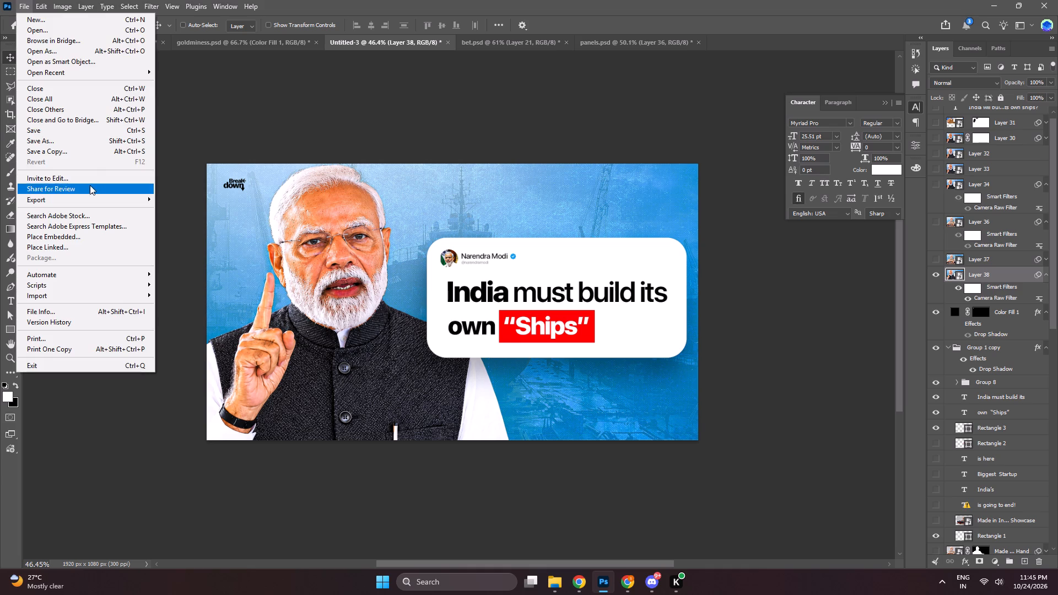
{"action": "left_click", "coordinate": [91, 198]}
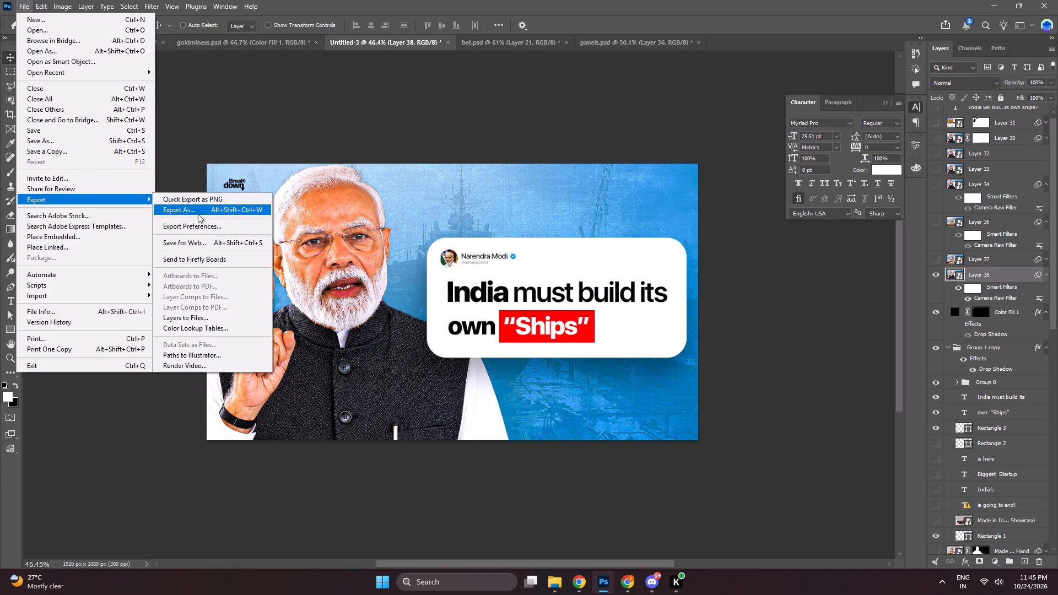
{"action": "left_click", "coordinate": [198, 214]}
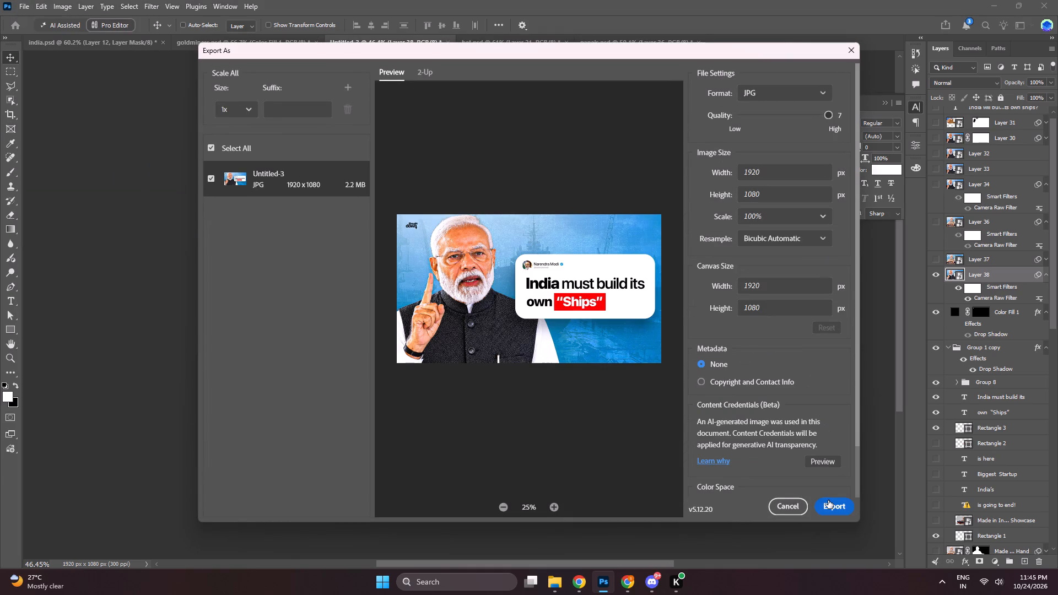
{"action": "left_click", "coordinate": [828, 500]}
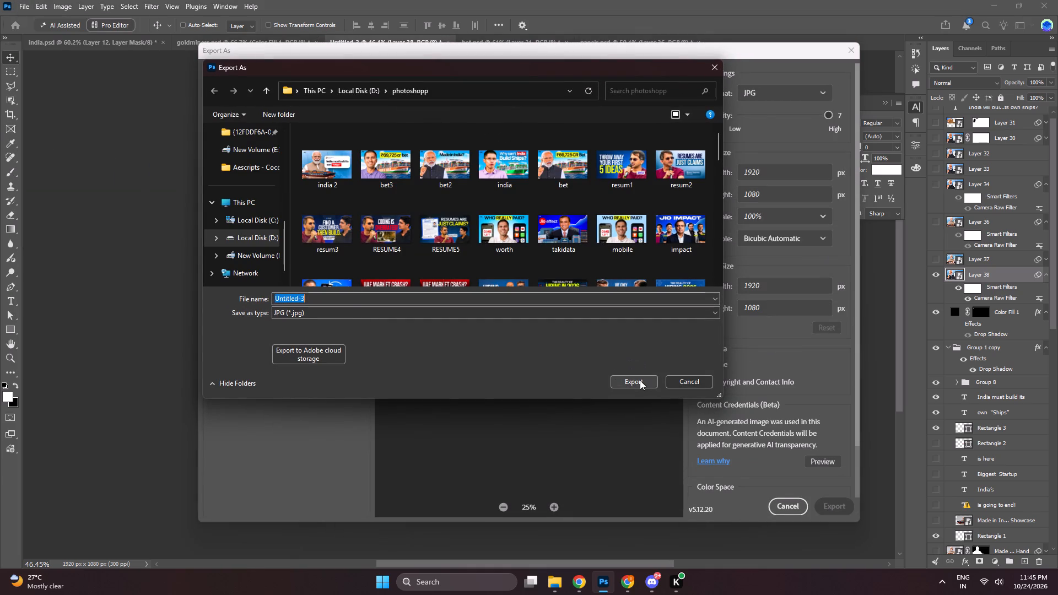